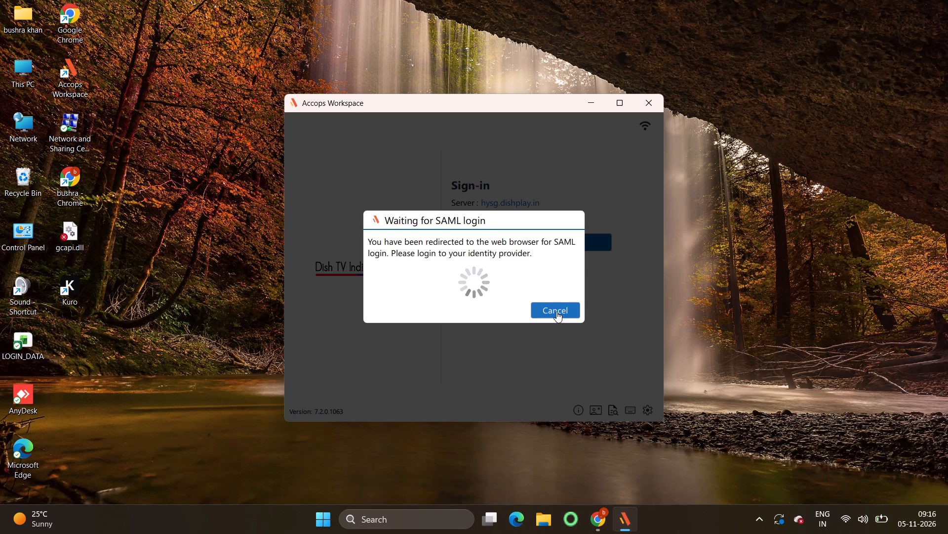
Cancel the pending SAML login in Accops Workspace.
left_click(556, 311)
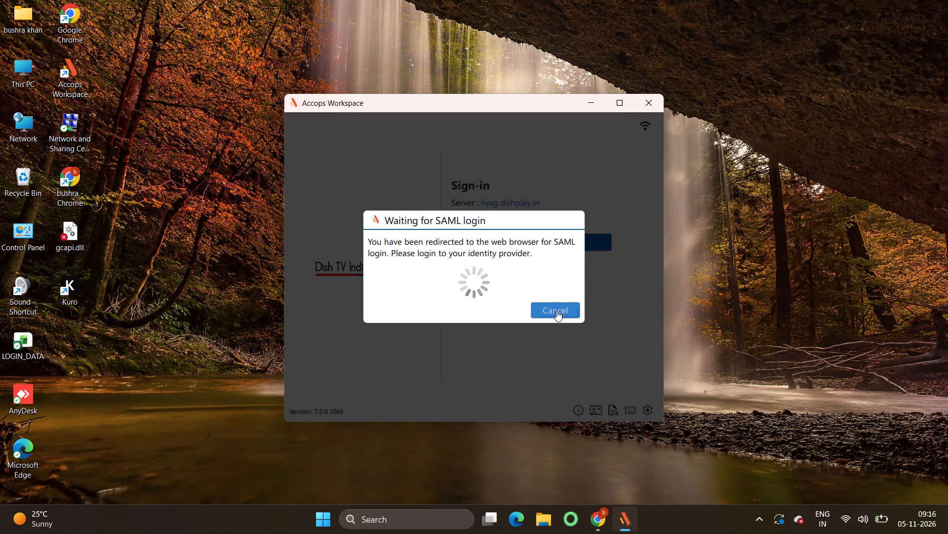
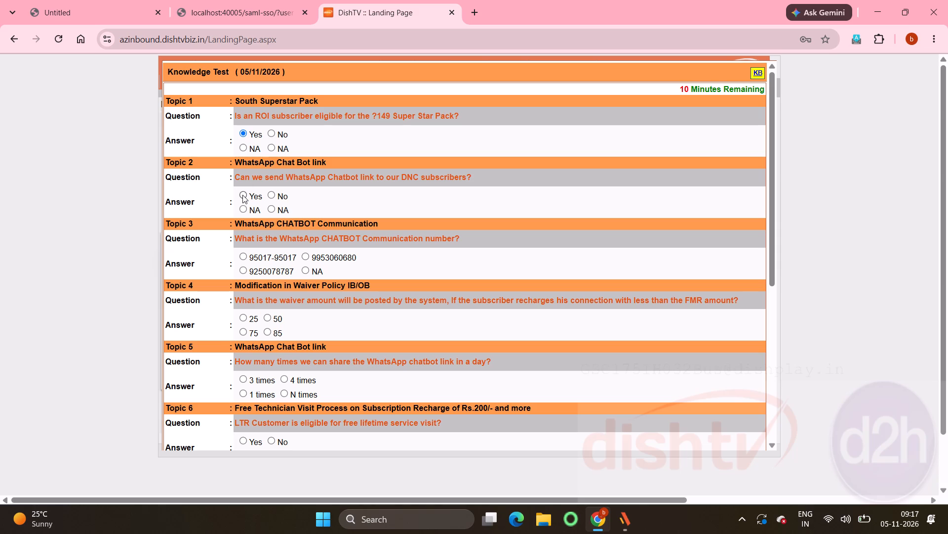
Answer Knowledge Test Topics 2 to 5 with Yes, the second listed chatbot number, a waiver amount of 25, and 1 times.
left_click(242, 195)
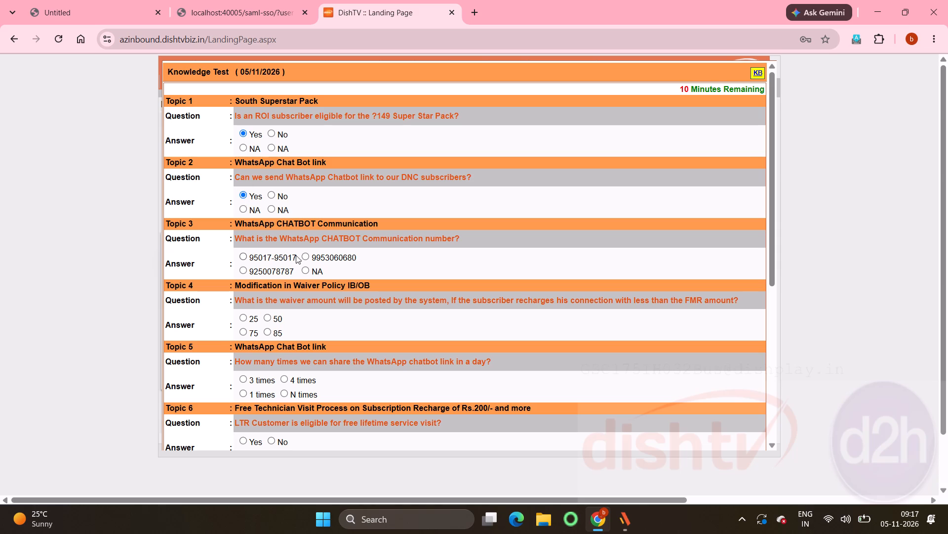
left_click(305, 254)
left_click(243, 316)
scroll(291, 365, "down", 2)
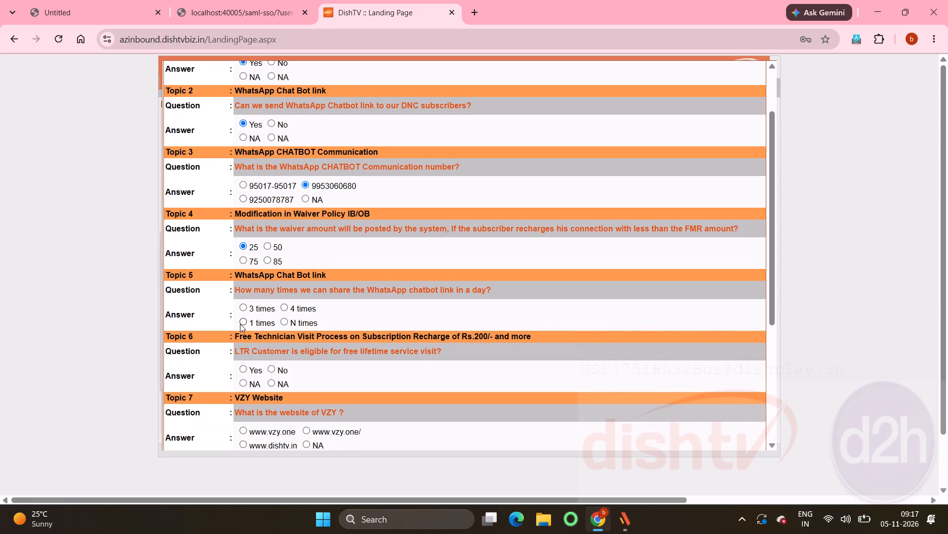
left_click(242, 323)
left_click(241, 366)
scroll(277, 414, "down", 1)
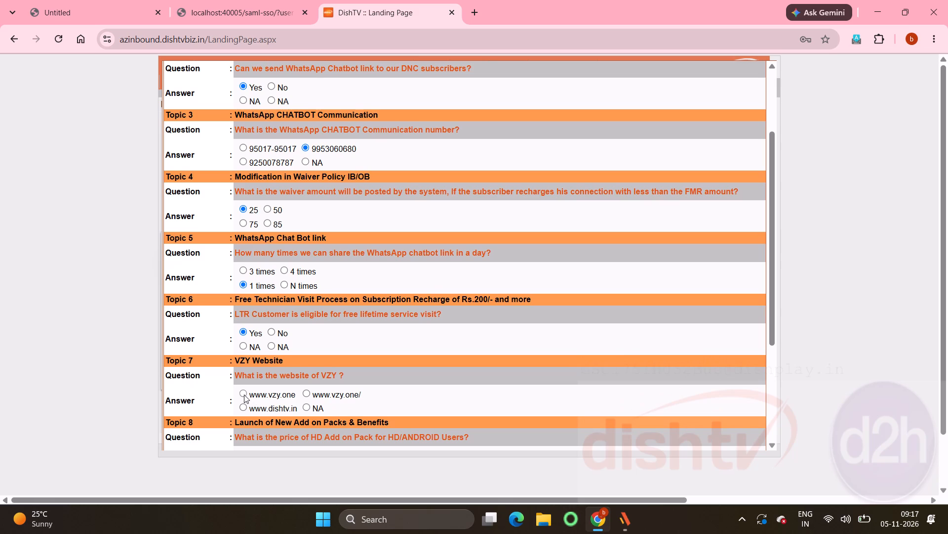
left_click(244, 395)
scroll(244, 395, "down", 2)
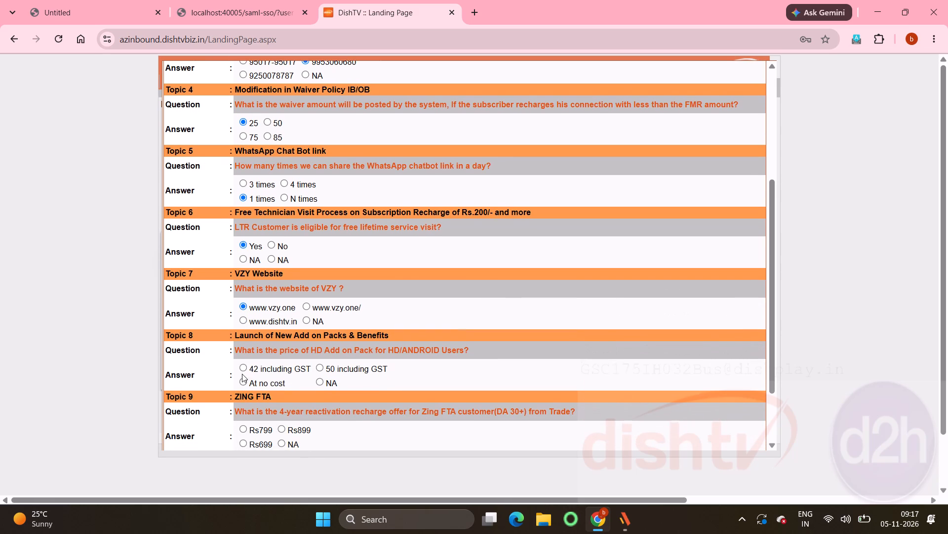
left_click(318, 364)
scroll(318, 364, "down", 1)
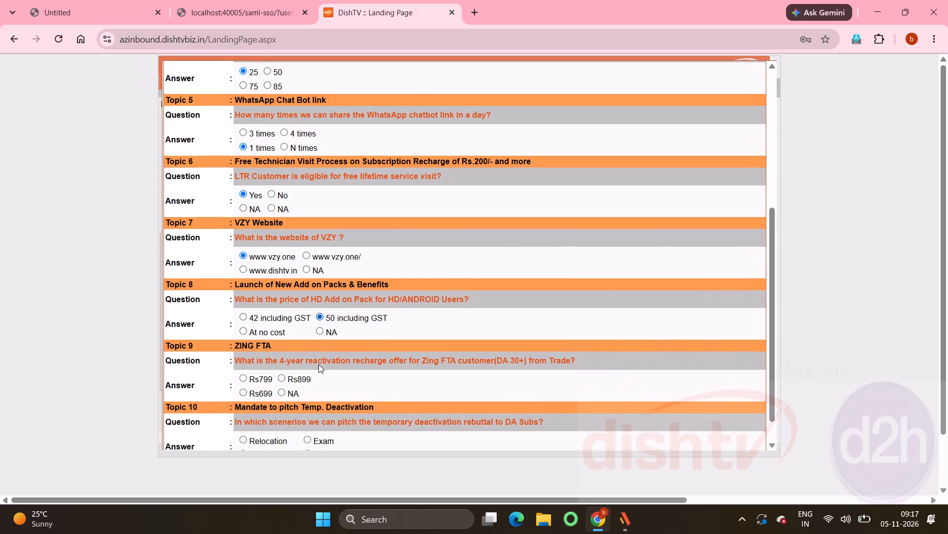
Answer Topic 9 with Rs699 and Topic 10 with All of the above, and submit the Knowledge Test.
scroll(318, 364, "down", 1)
left_click(243, 379)
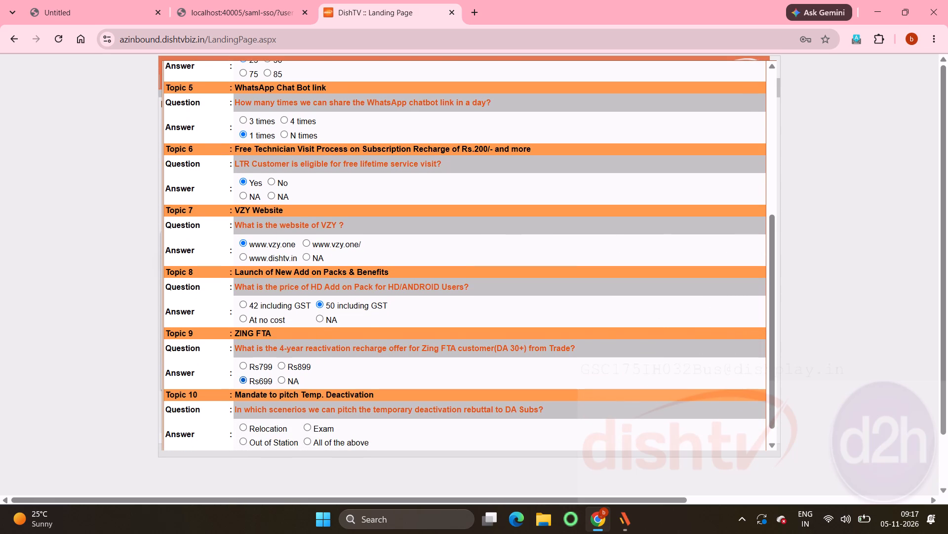
left_click(306, 440)
scroll(306, 440, "down", 2)
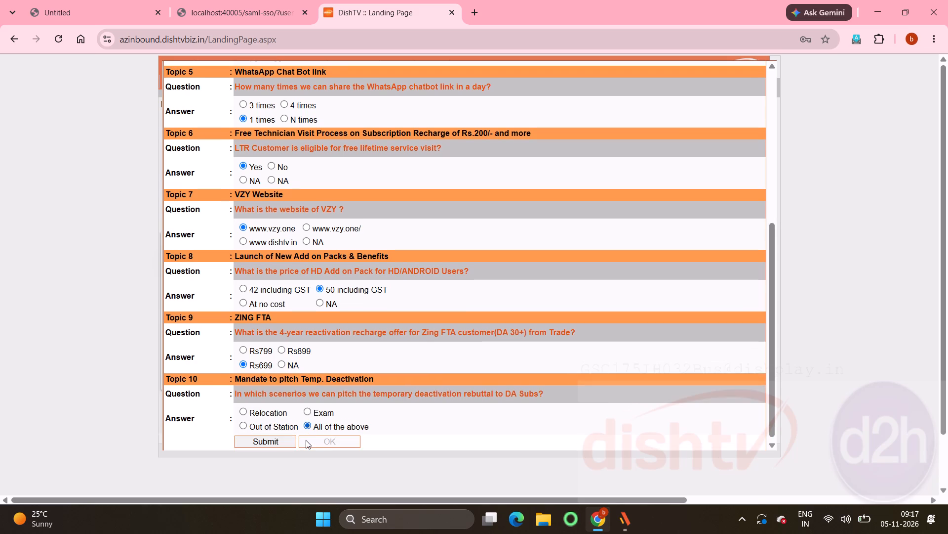
scroll(306, 440, "down", 1)
left_click(259, 438)
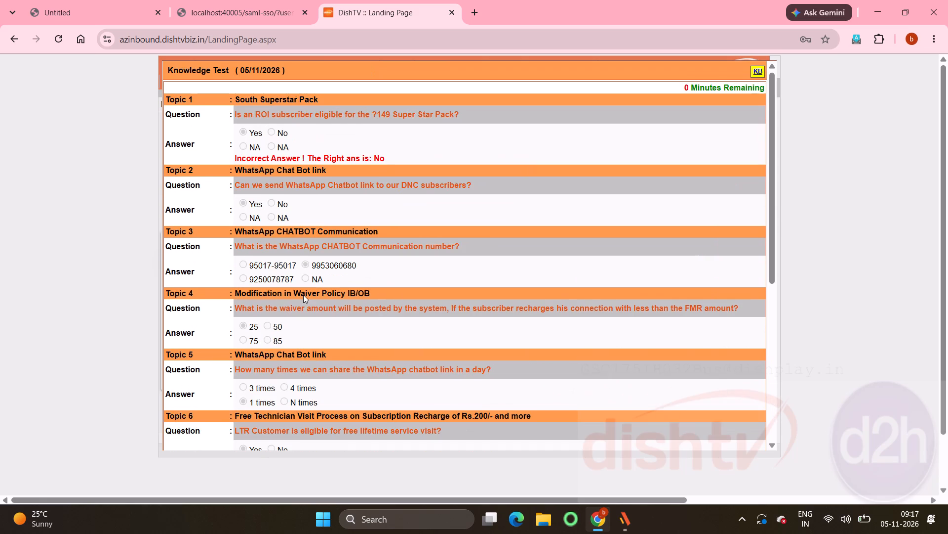
Acknowledge the submitted Knowledge Test and close it to reach the DishTV landing page.
scroll(303, 295, "down", 2)
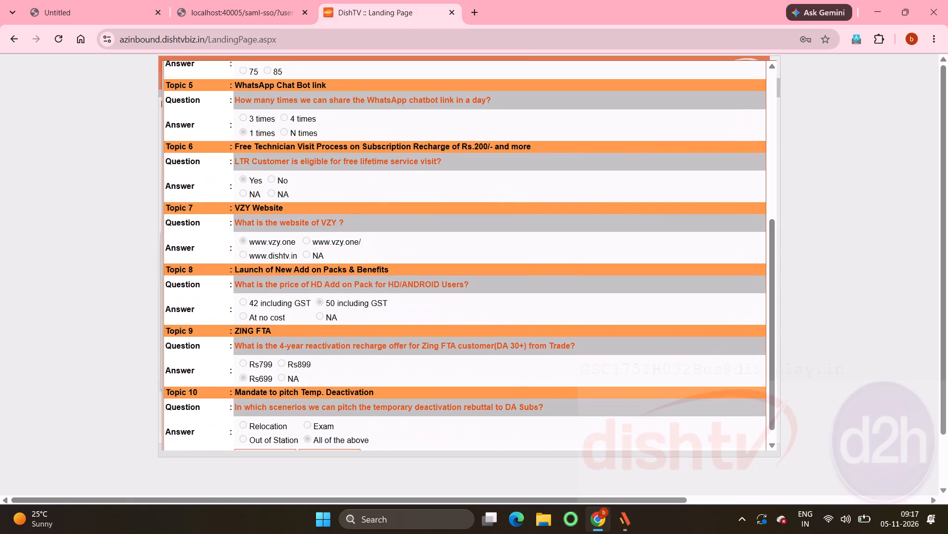
left_click(336, 443)
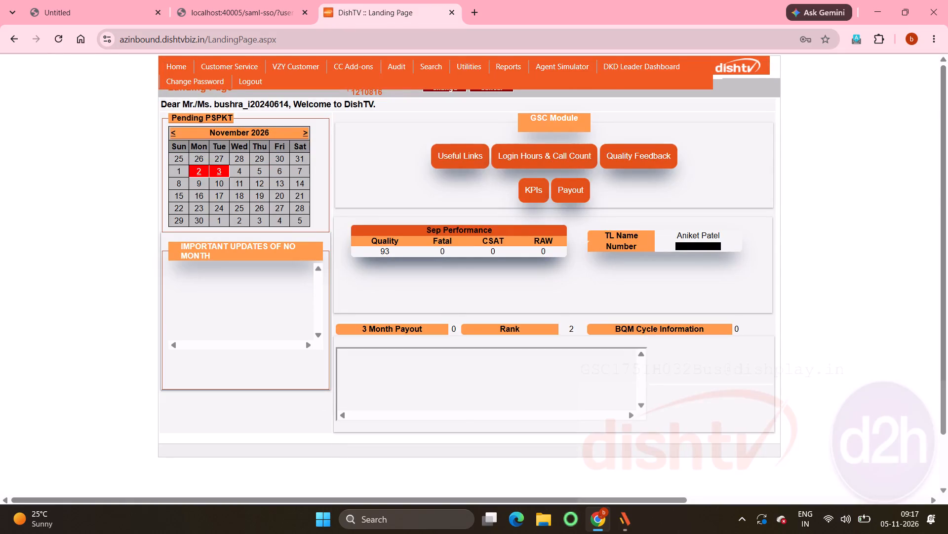
Open the Customer Service module from the DishTV landing page.
left_click(216, 65)
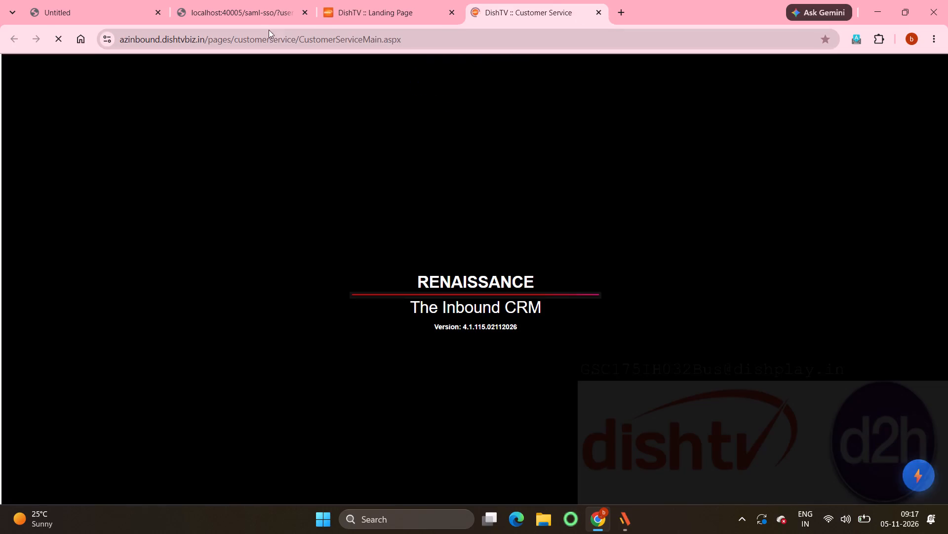
Close the leftover localhost saml-sso browser tab.
left_click(306, 15)
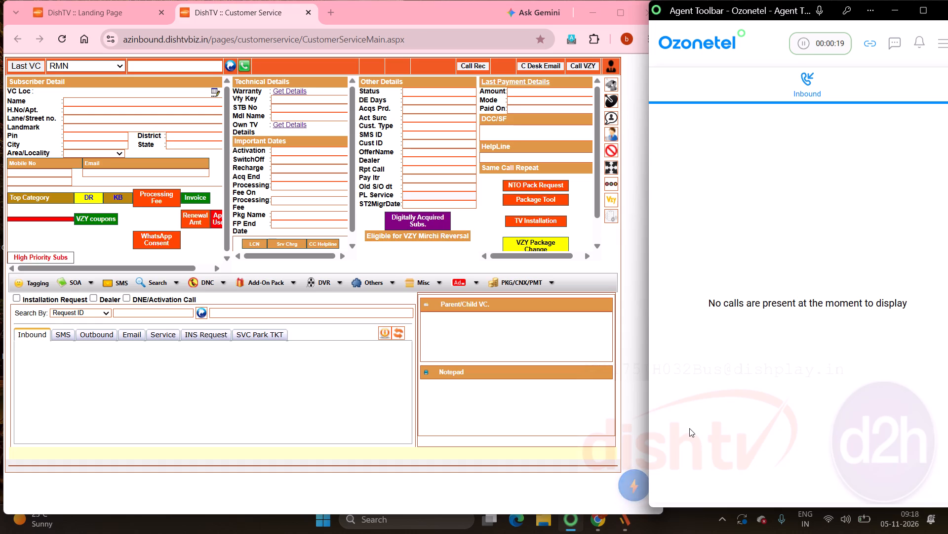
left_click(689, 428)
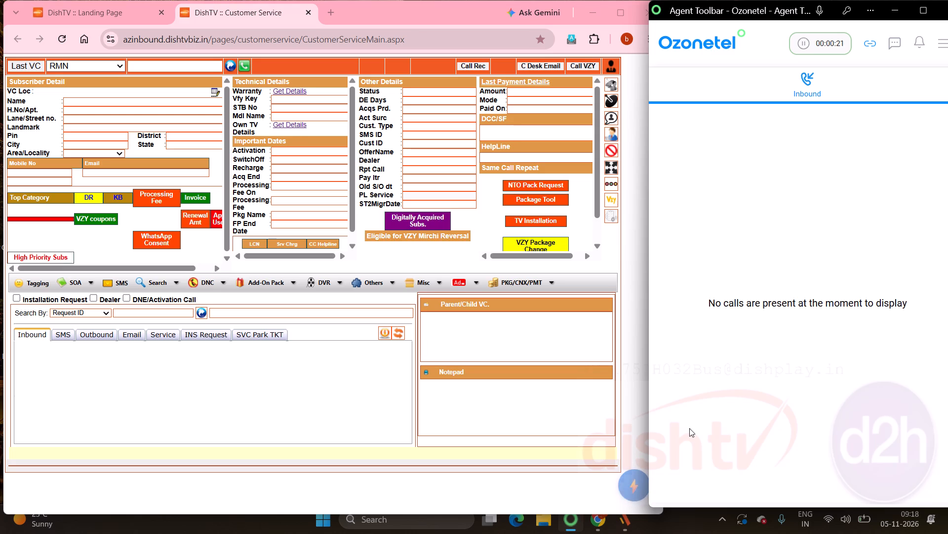
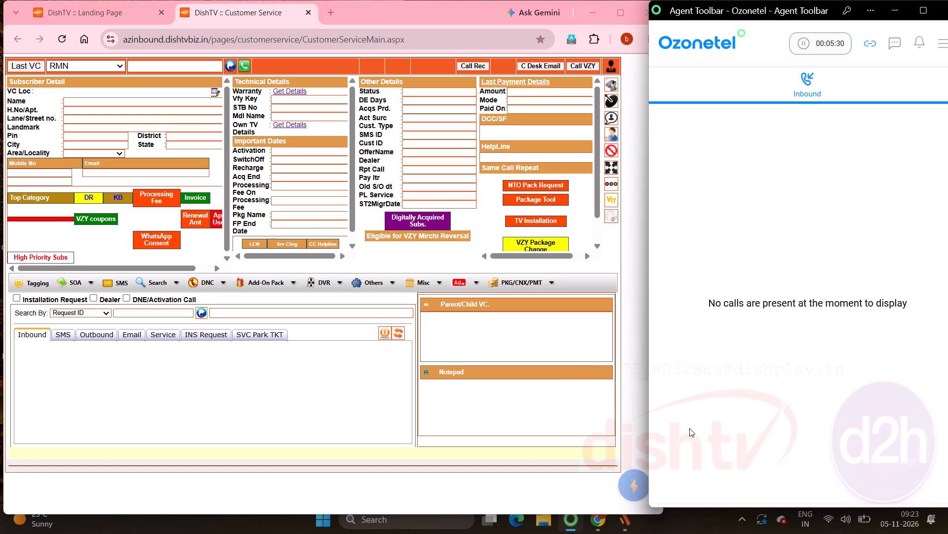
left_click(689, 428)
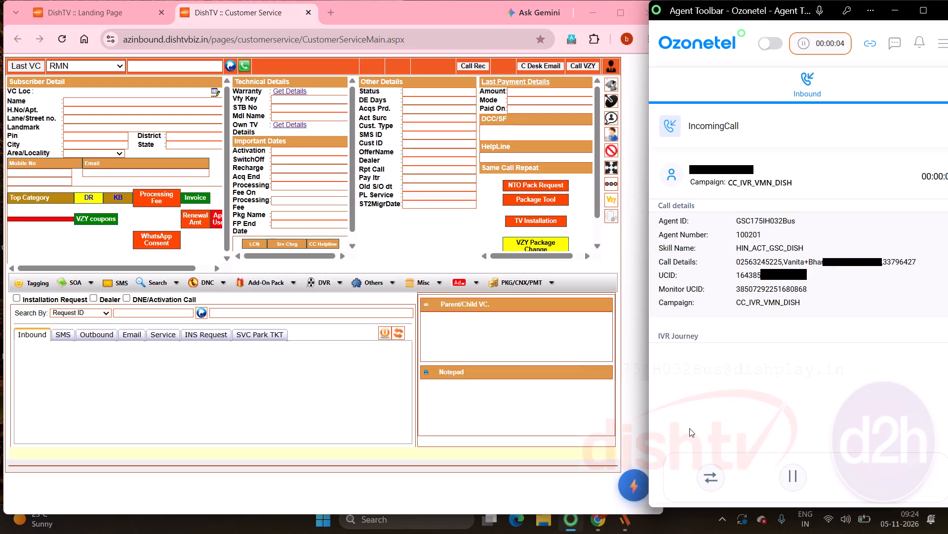
Load the incoming caller's subscriber record with Aspect Call and acknowledge the repeat-call notice.
left_click(243, 67)
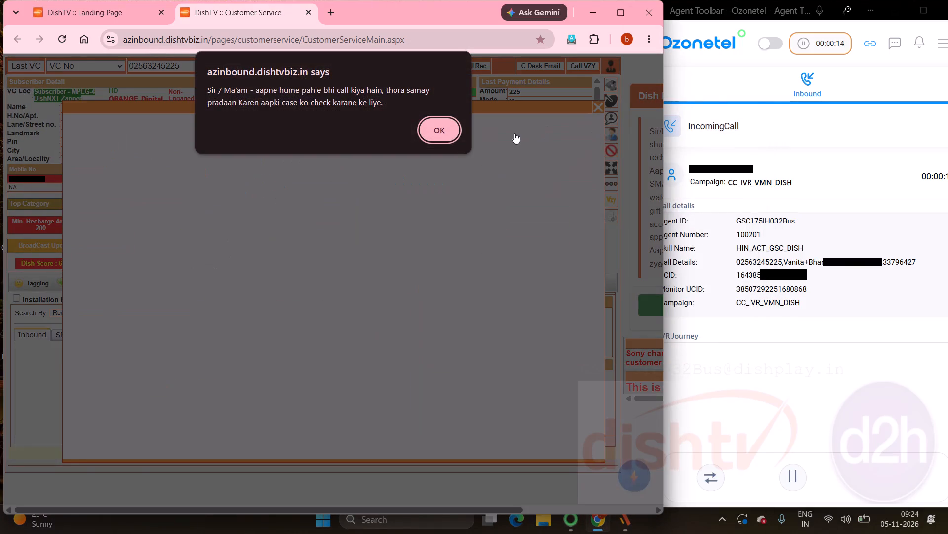
left_click(436, 129)
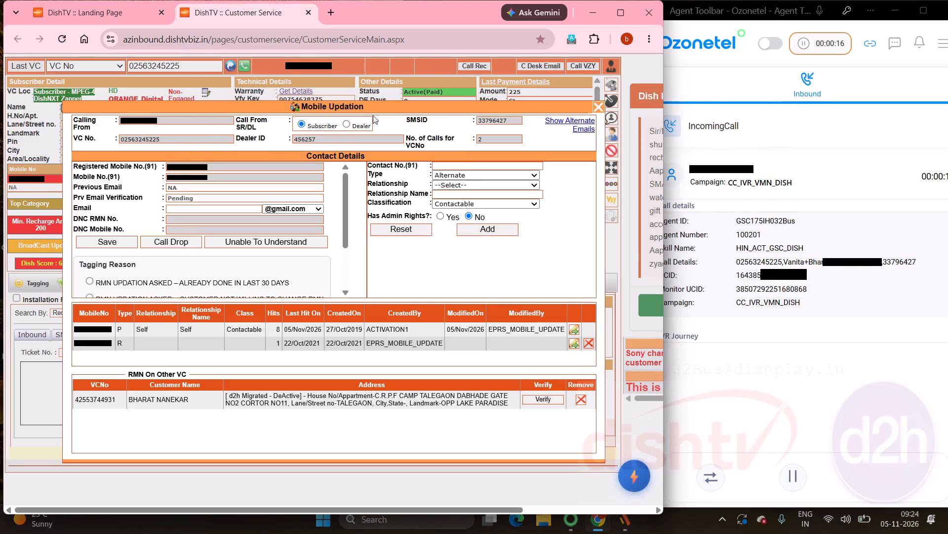
Move the Mobile Updation dialog to check the subscriber details behind it, and close it without saving.
left_click_drag(344, 104, 380, 148)
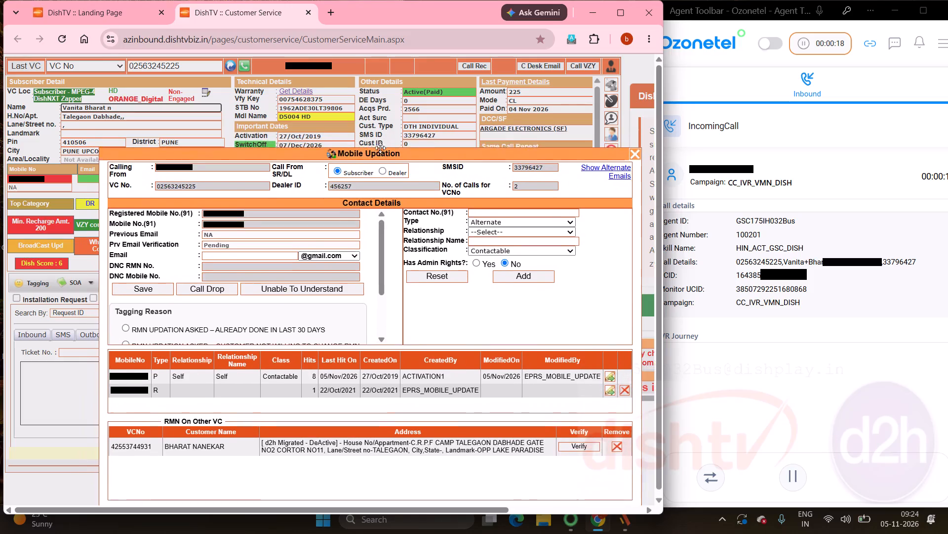
left_click_drag(380, 148, 355, 104)
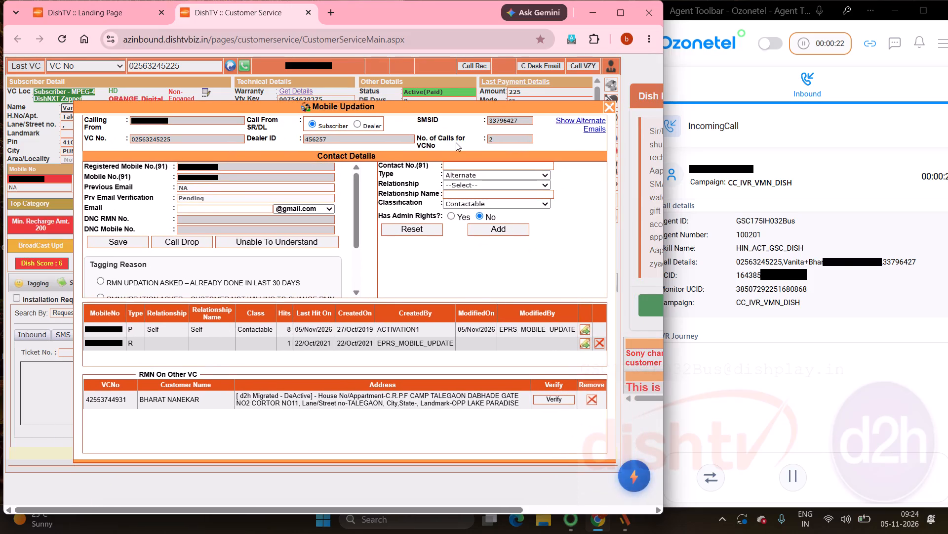
left_click(610, 105)
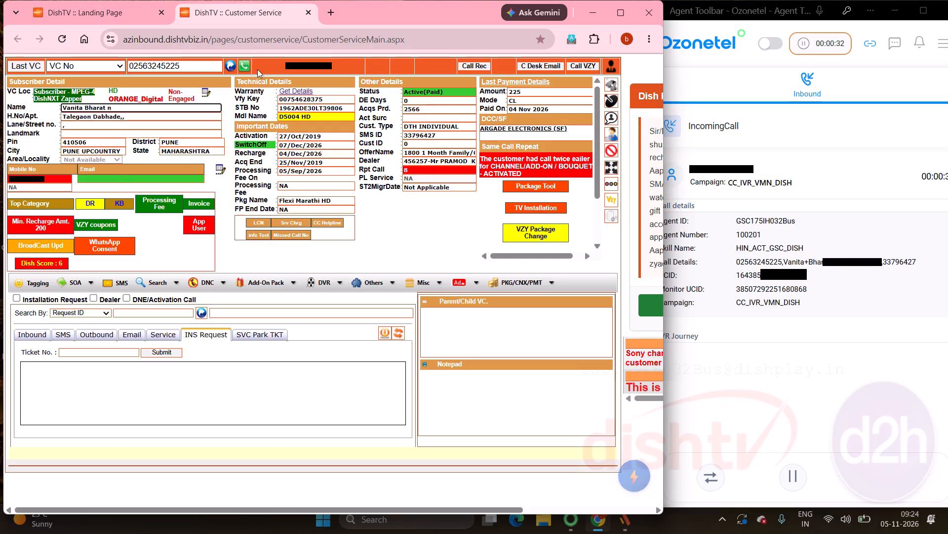
Open the Package Tool for this subscriber and reposition the NTO Pack Request window over the record.
scroll(597, 319, "left", 5)
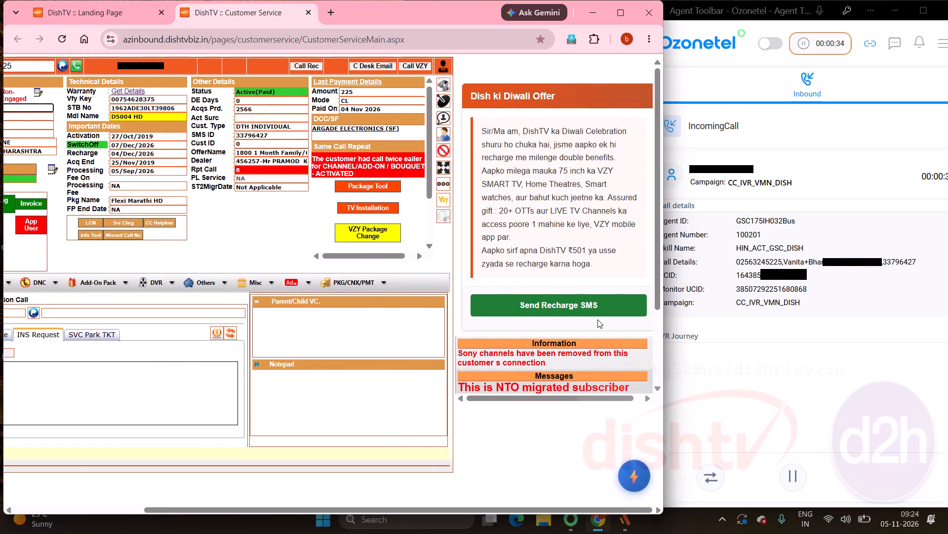
scroll(597, 319, "right", 6)
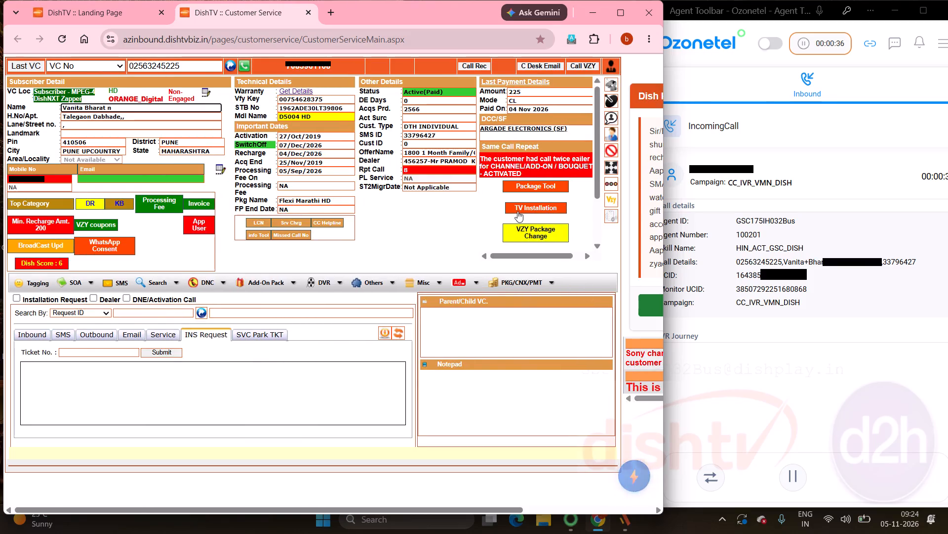
left_click(540, 186)
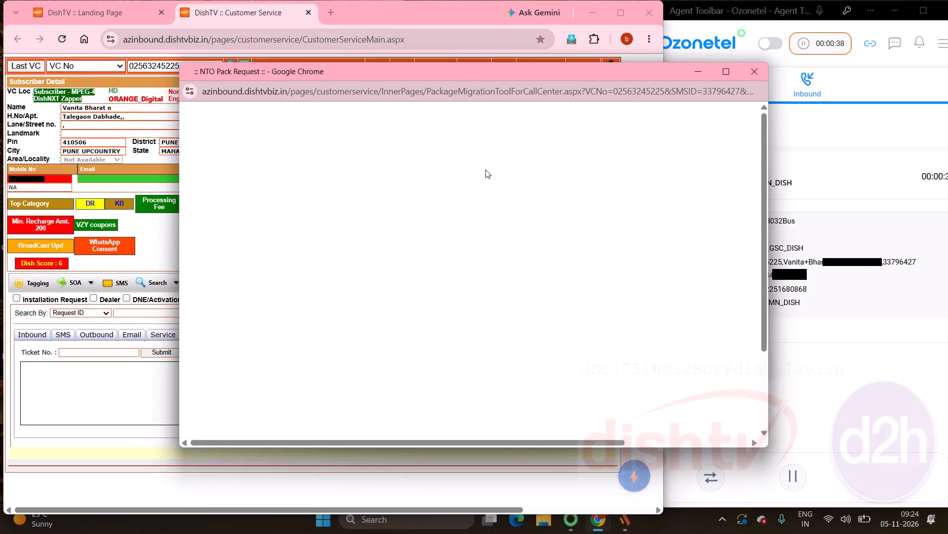
left_click_drag(495, 72, 376, 140)
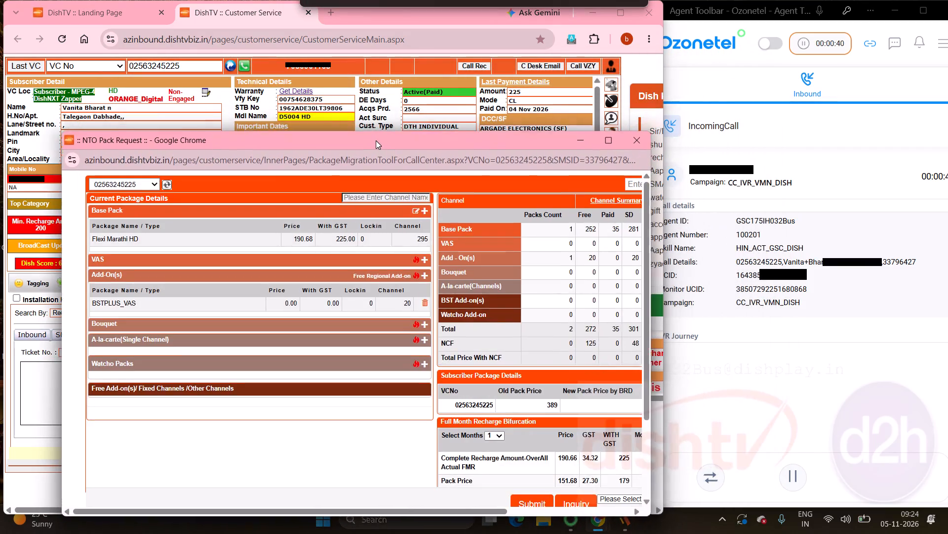
left_click_drag(376, 140, 366, 116)
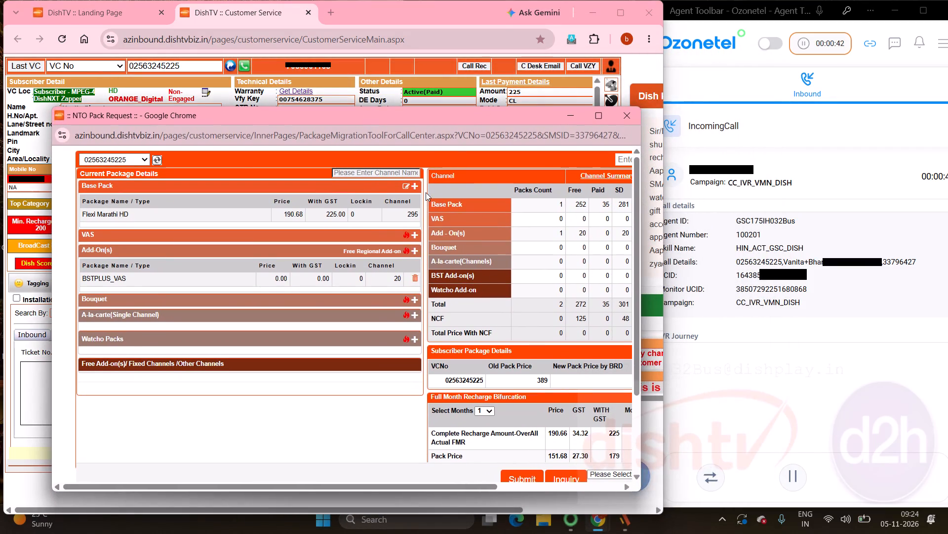
Proceed with the Flexi Marathi HD base pack to review its flexi channel selection, and close the list.
left_click(414, 185)
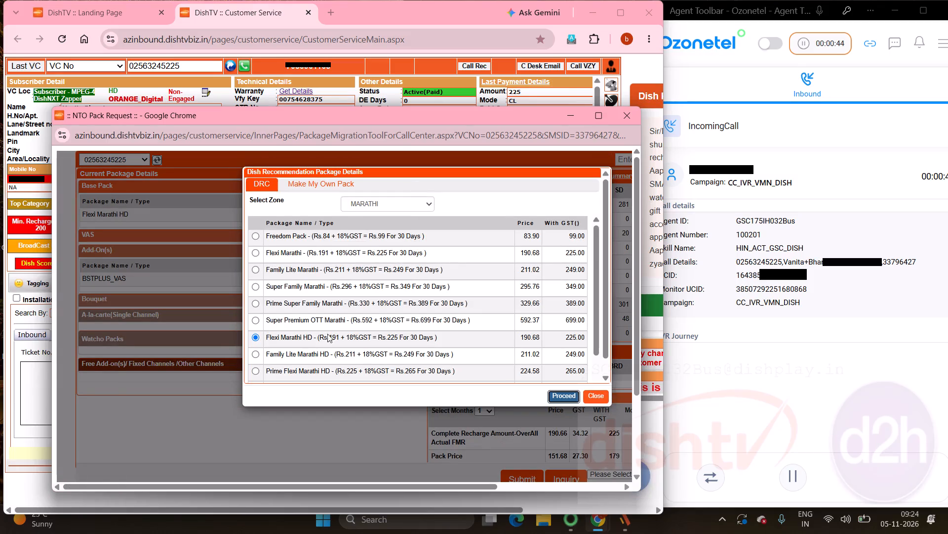
left_click(282, 339)
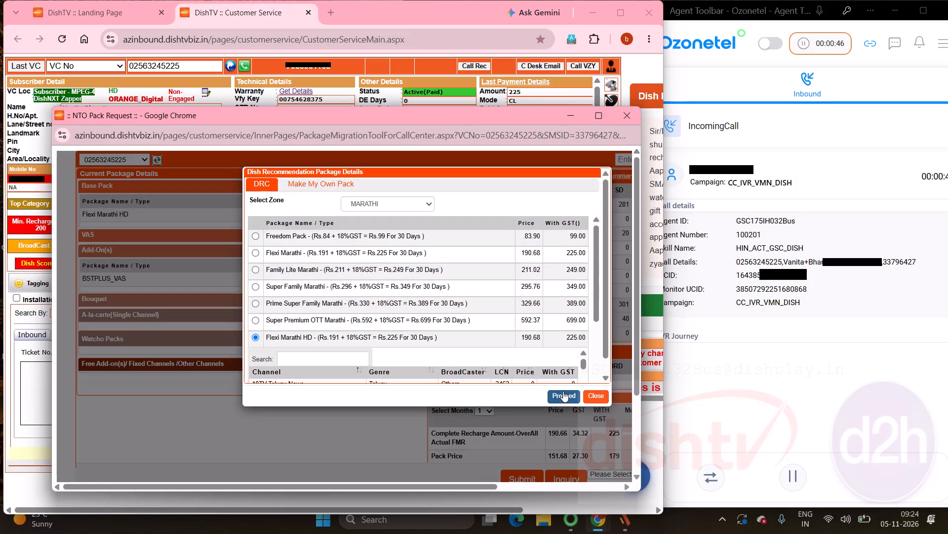
left_click(560, 399)
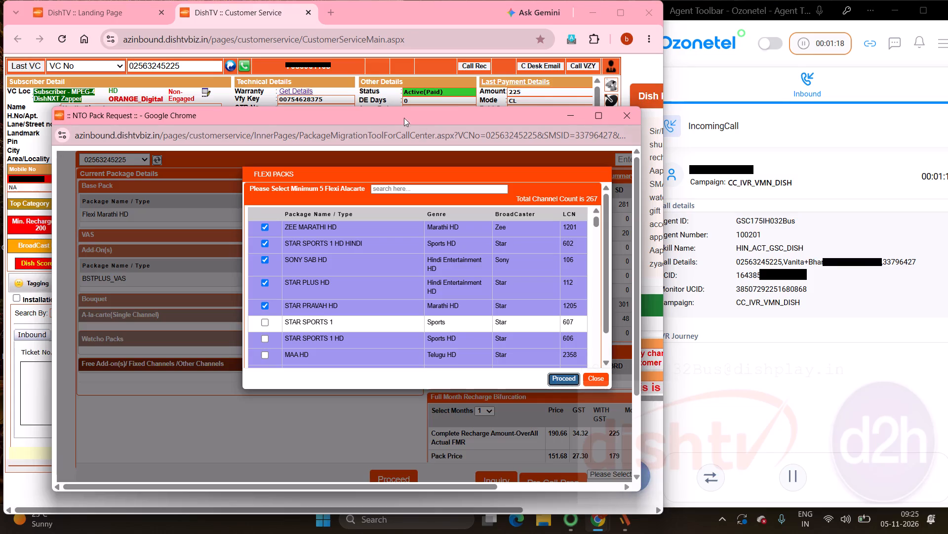
left_click_drag(386, 109, 424, 131)
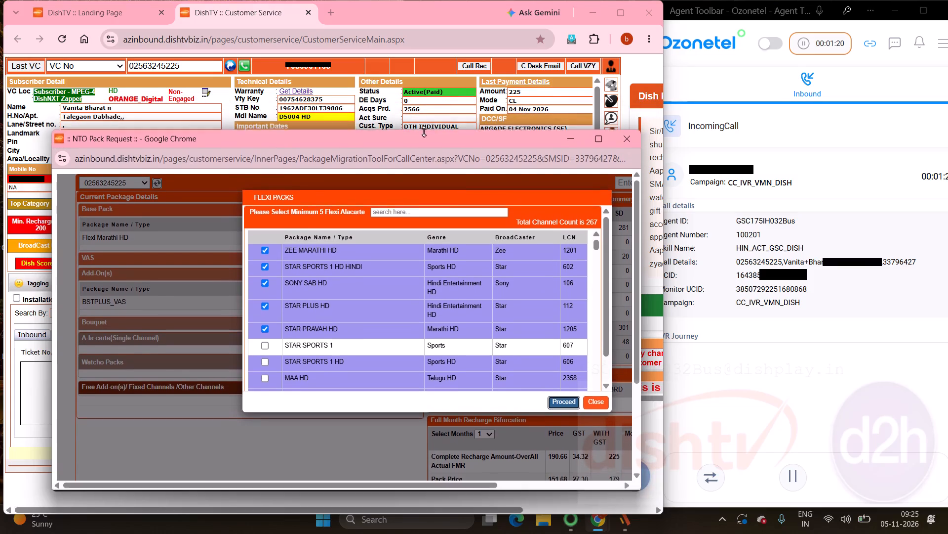
left_click_drag(424, 131, 422, 99)
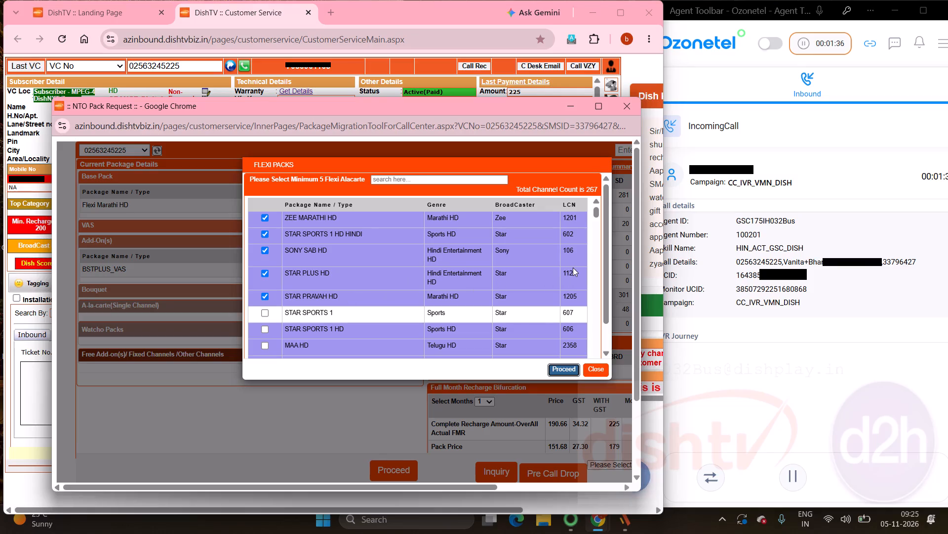
scroll(573, 267, "up", 1)
left_click(598, 374)
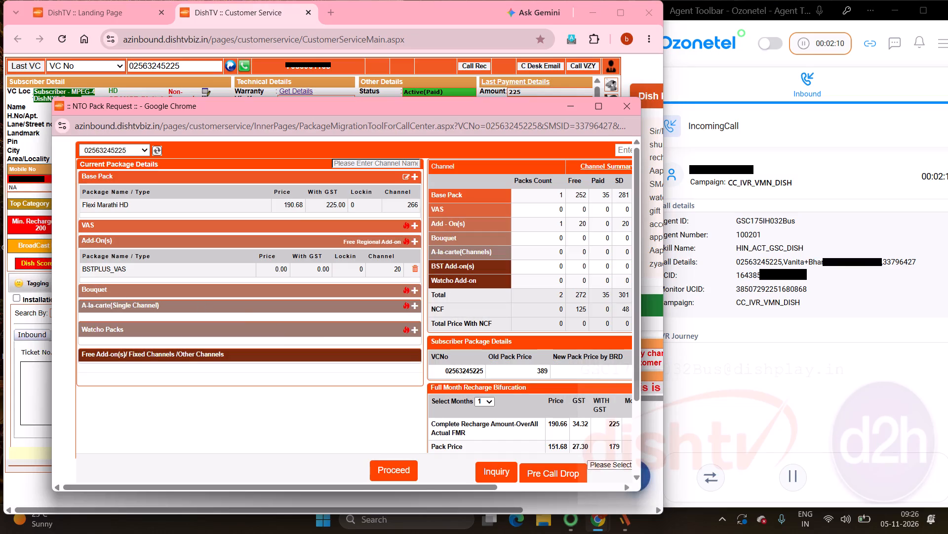
Expand the BSTPLUS_VAS add-on and examine its included channels.
left_click(96, 272)
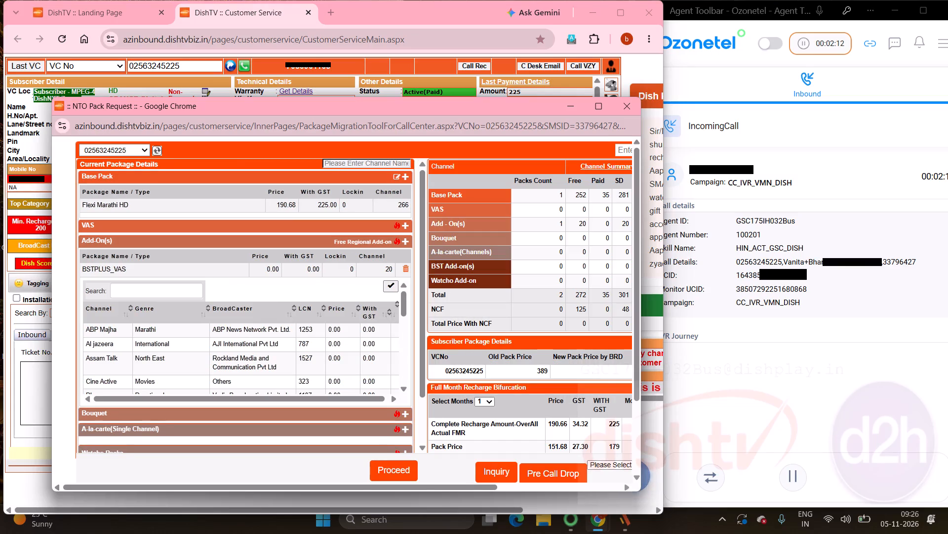
scroll(145, 359, "down", 10)
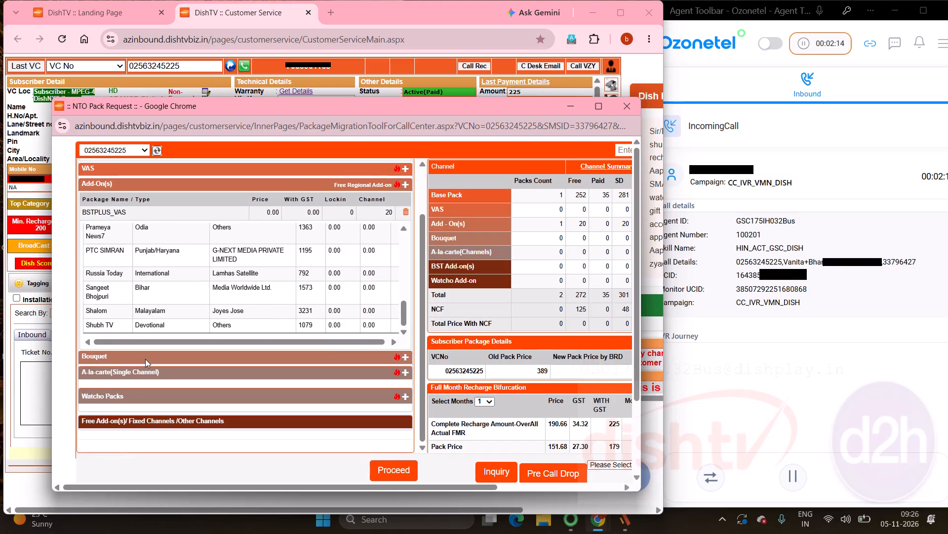
scroll(145, 359, "up", 2)
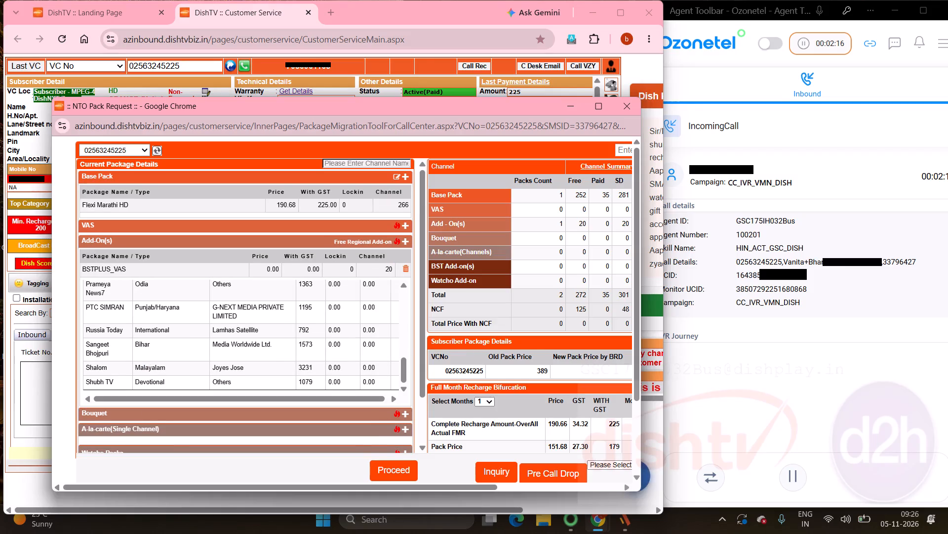
left_click(90, 238)
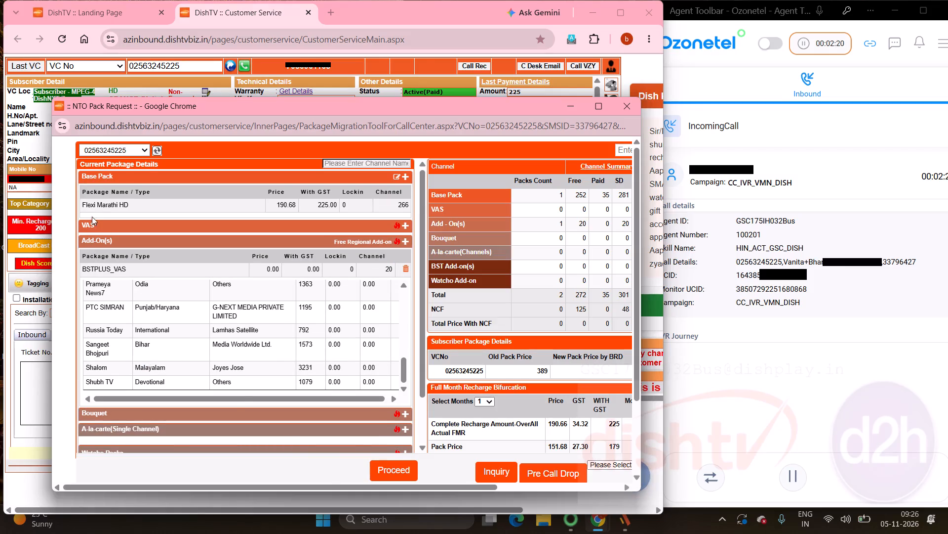
left_click(100, 244)
left_click(107, 240)
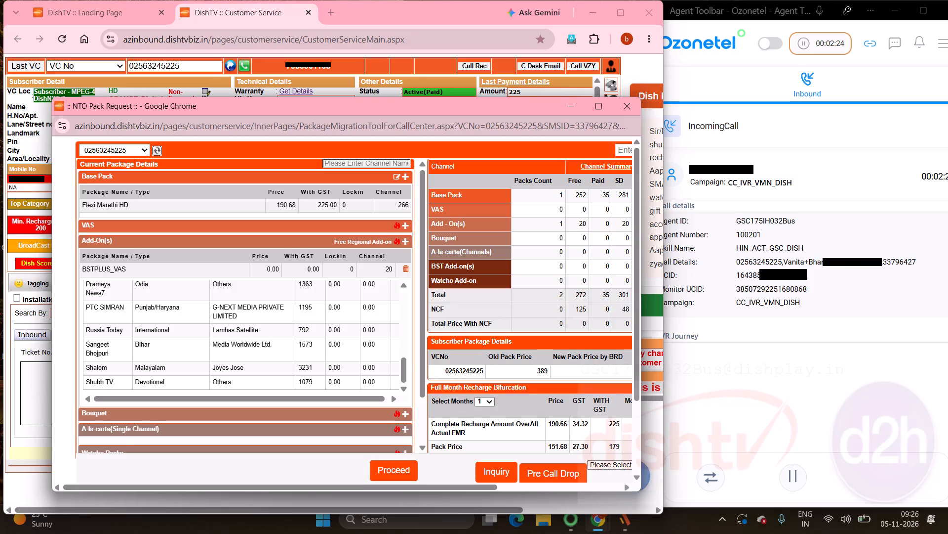
double_click(107, 240)
Review the Flexi Marathi HD flexi channel selection again from the base pack options and close it.
left_click(407, 178)
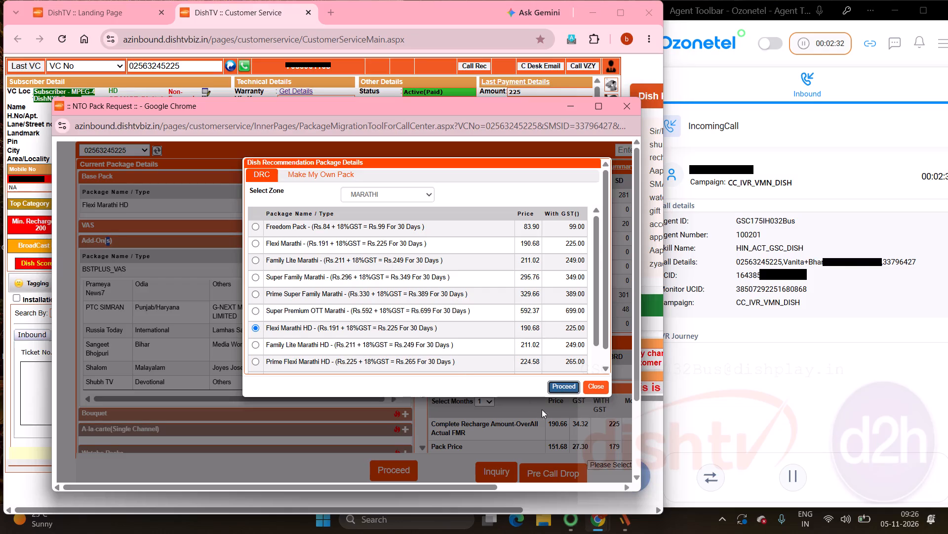
left_click(564, 387)
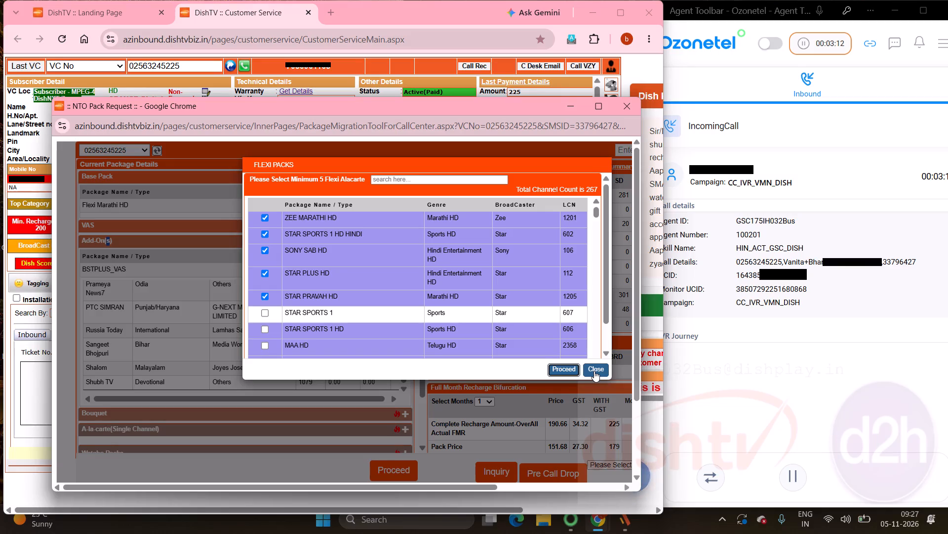
left_click(594, 371)
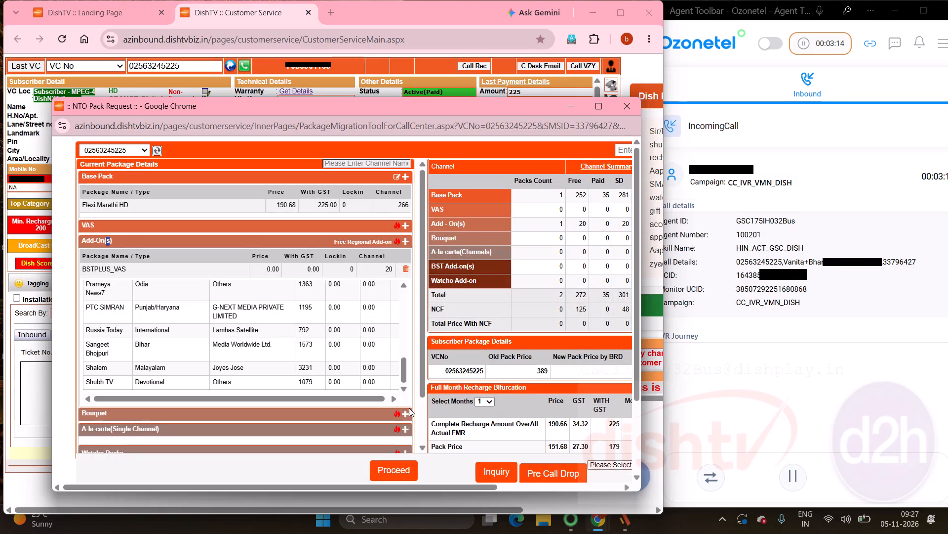
Search the bouquet packs for "colo", clear the search, and close the bouquet list without selecting a pack.
left_click(406, 414)
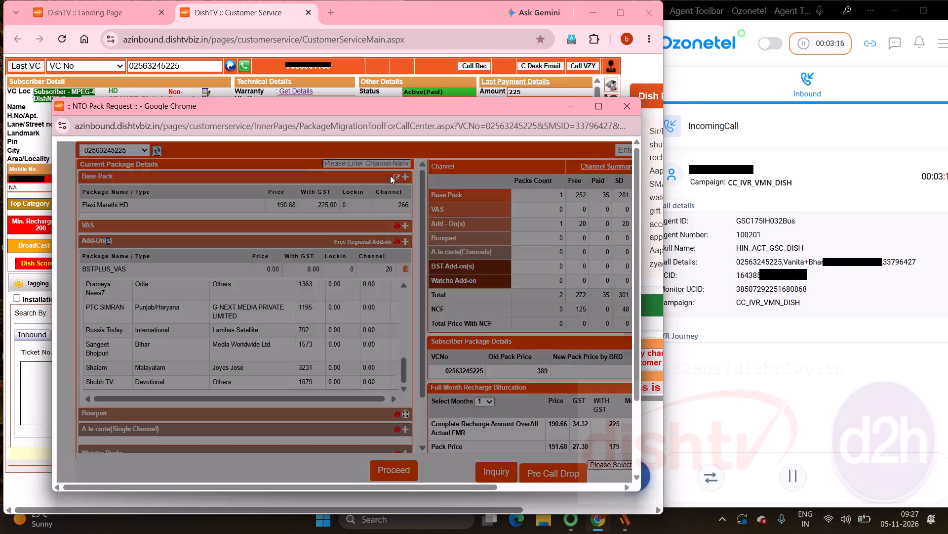
left_click(355, 166)
type("colo")
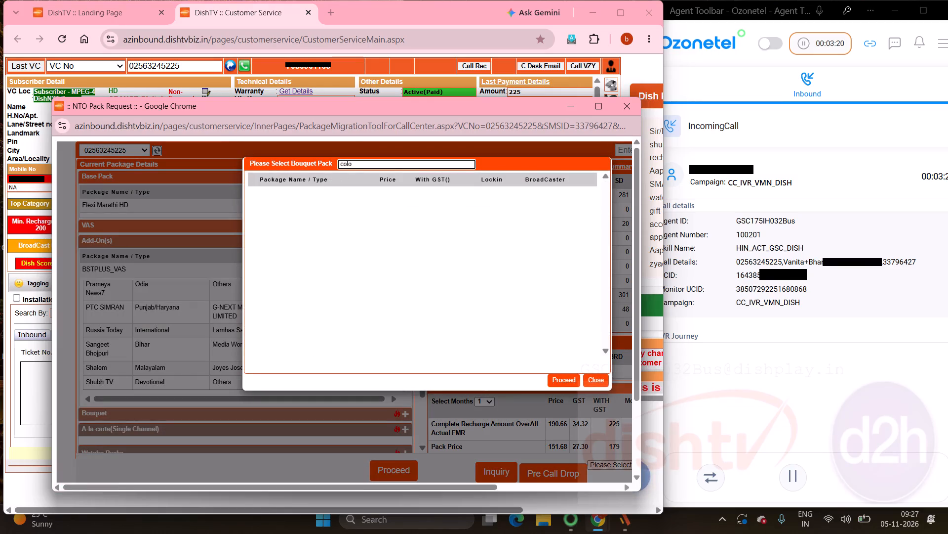
key("BackSpace")
key("BackSpace")
key("BackSpace")
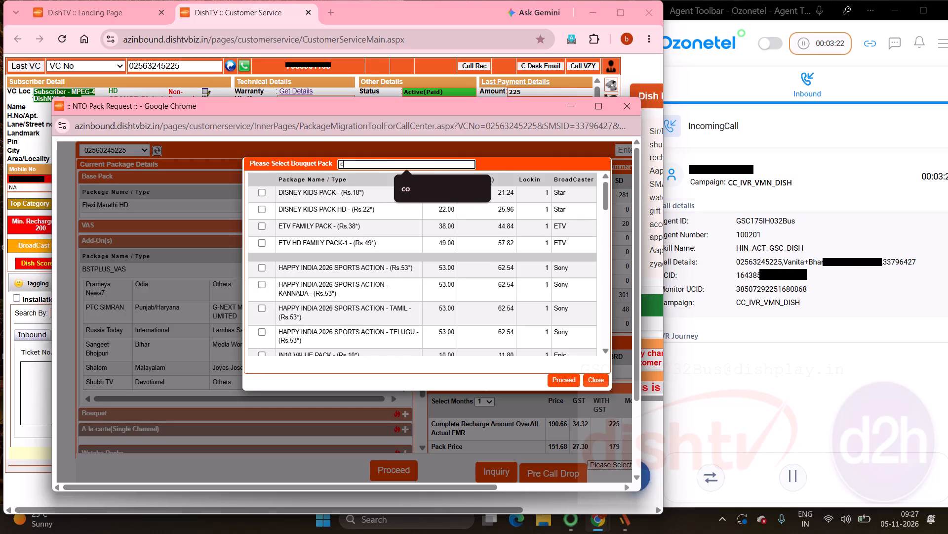
key("BackSpace")
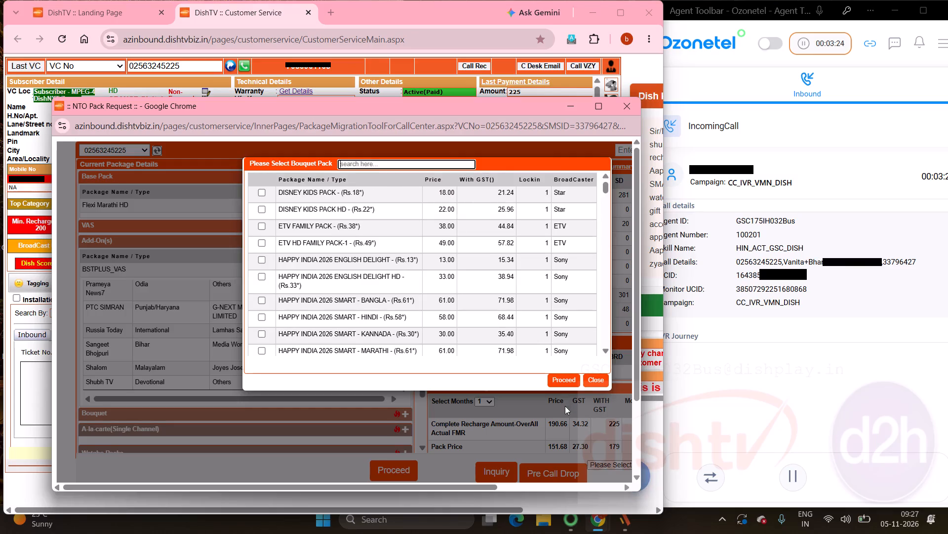
left_click(592, 374)
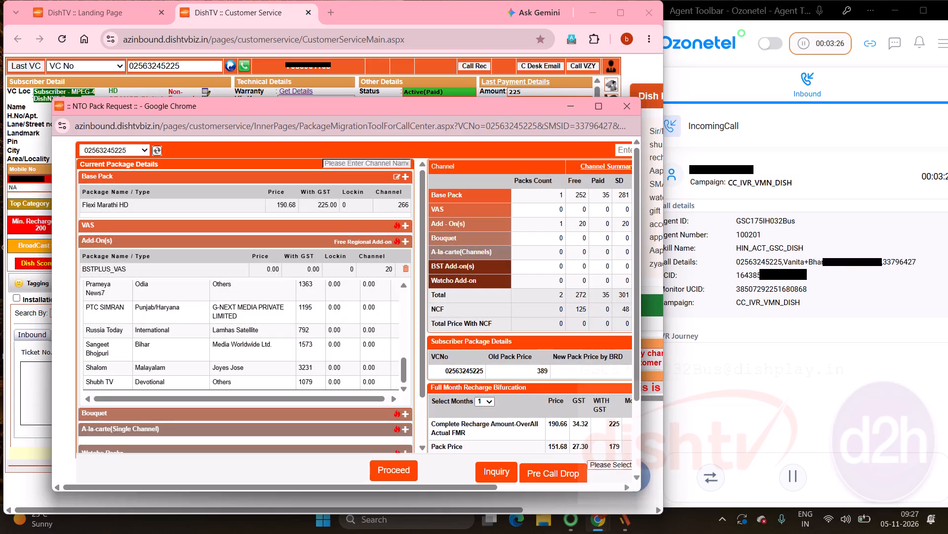
Search the a-la-carte channels for "colo" and add COLORS HD (Rs.19.00) to the subscriber's package.
scroll(381, 330, "down", 3)
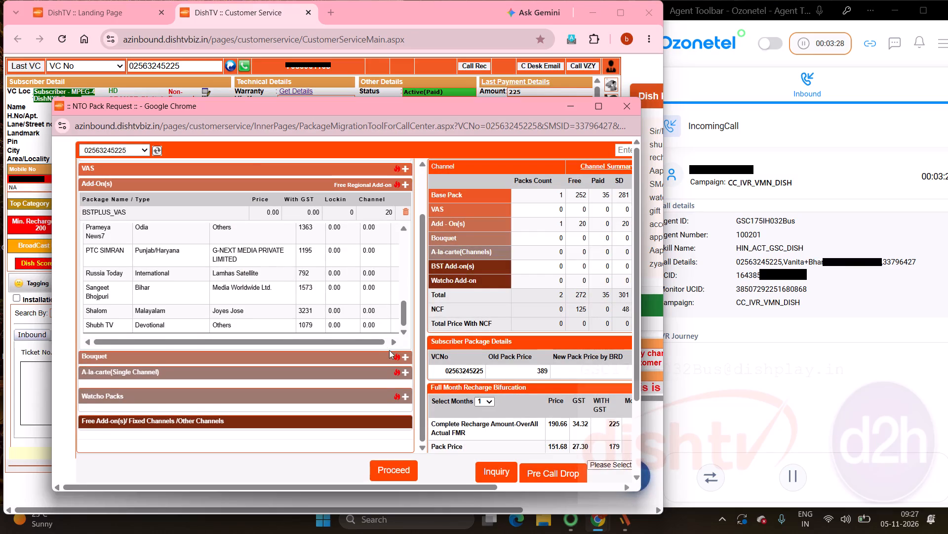
left_click(406, 374)
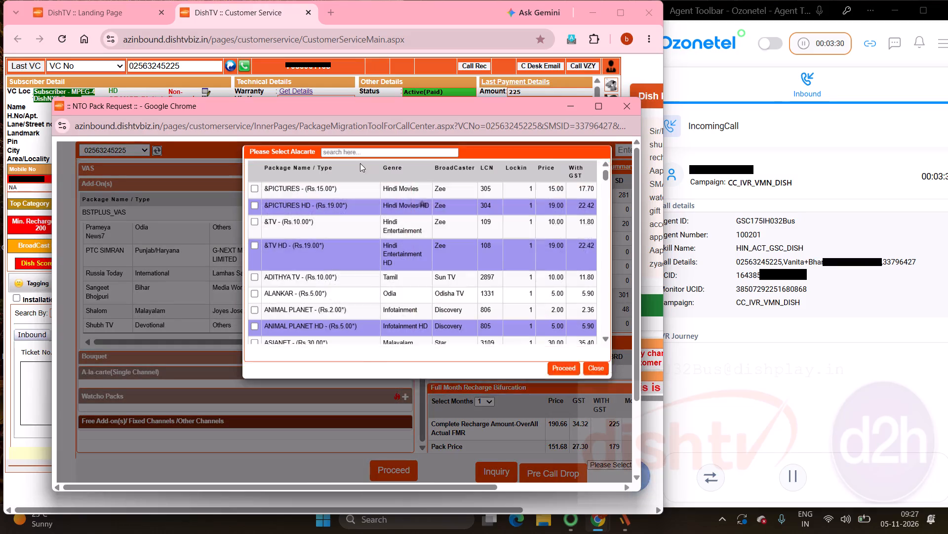
left_click(365, 164)
type("colo")
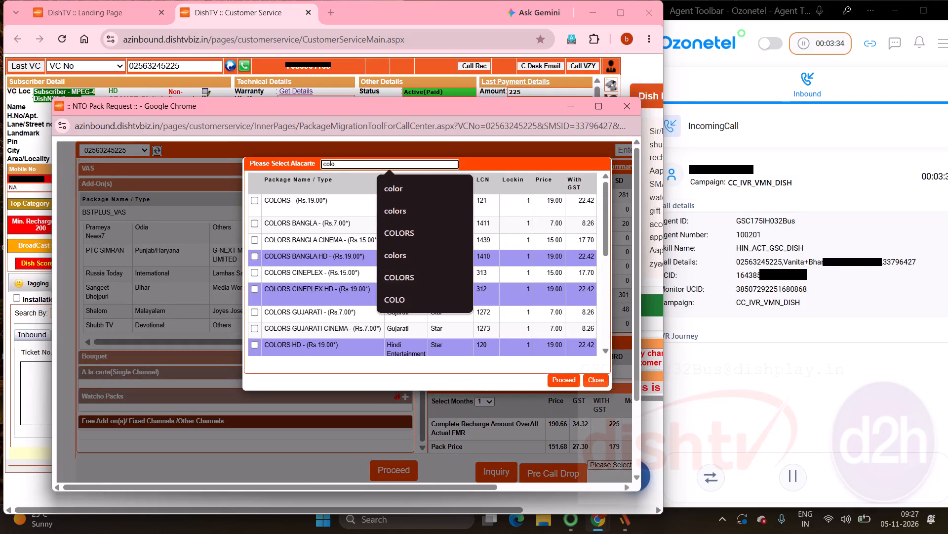
left_click(253, 345)
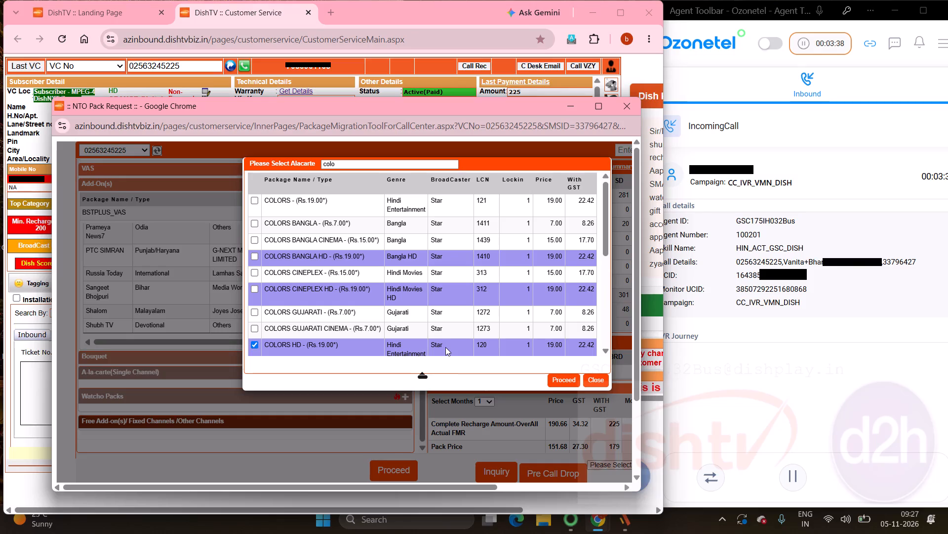
scroll(445, 347, "down", 5)
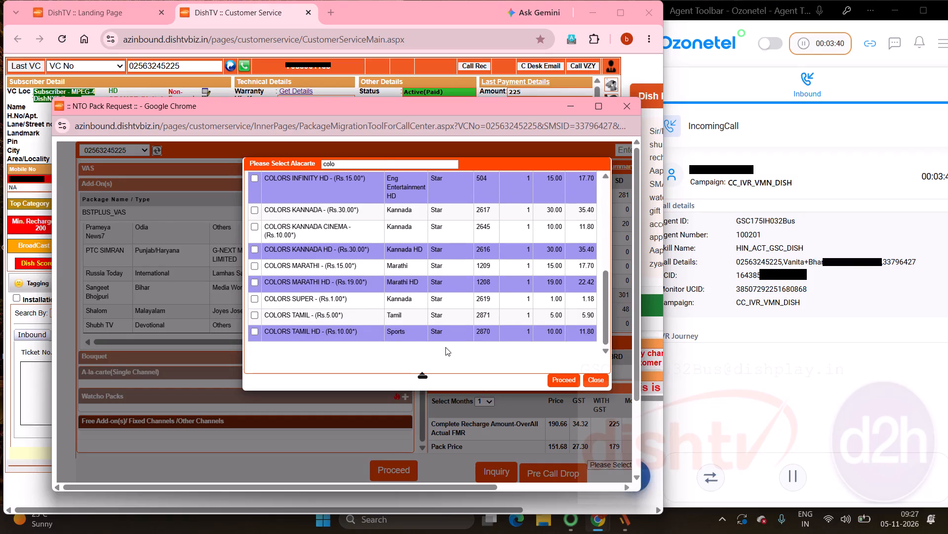
scroll(445, 347, "up", 2)
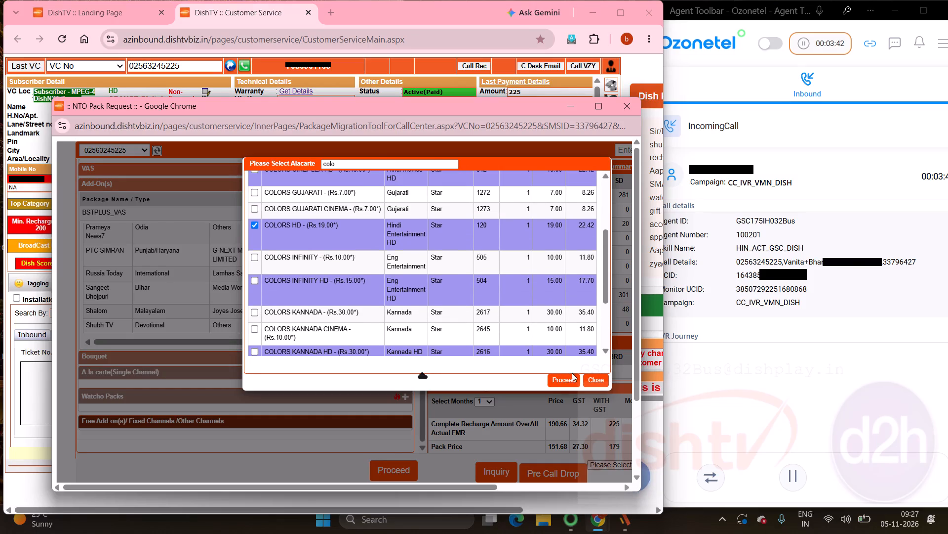
left_click(566, 381)
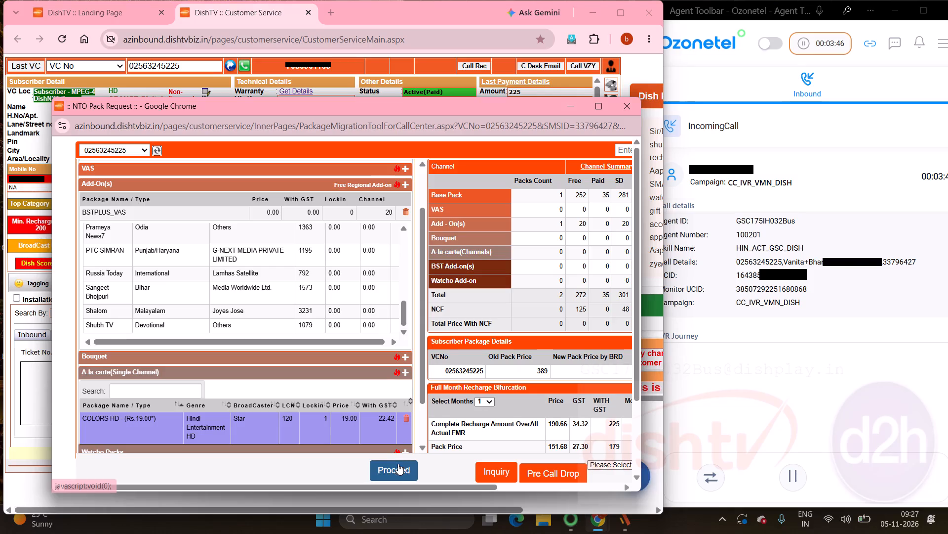
Check the a-la-carte channel list and the add-on pack list, closing each without a selection.
scroll(402, 437, "down", 1)
left_click(404, 373)
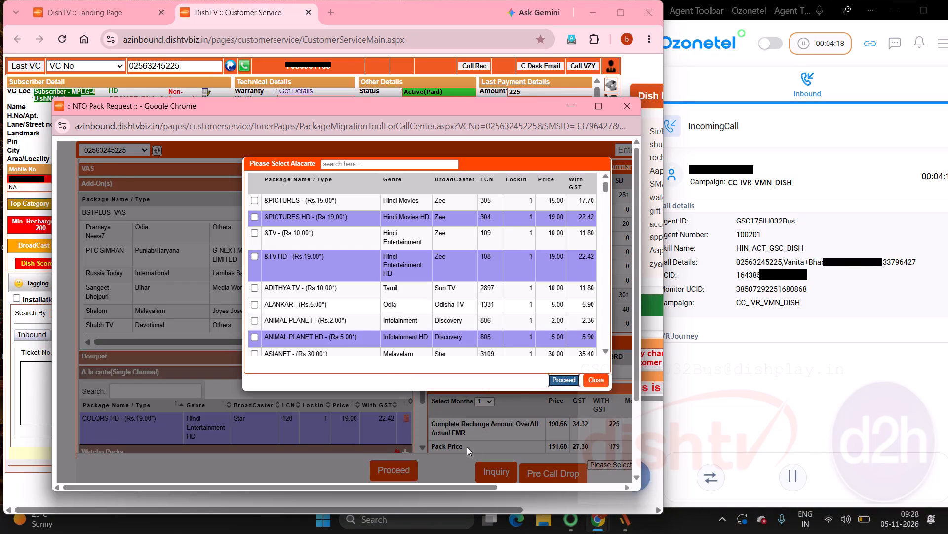
left_click(595, 381)
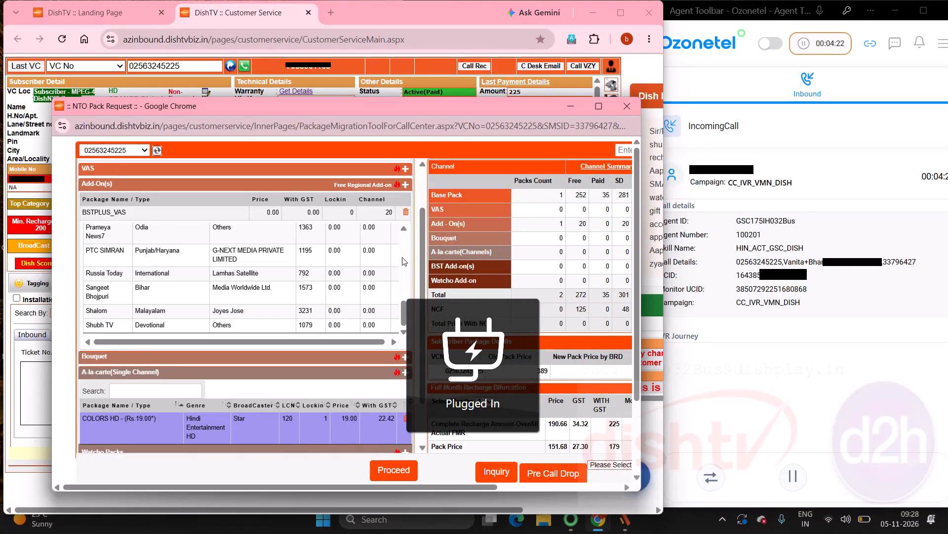
left_click(405, 186)
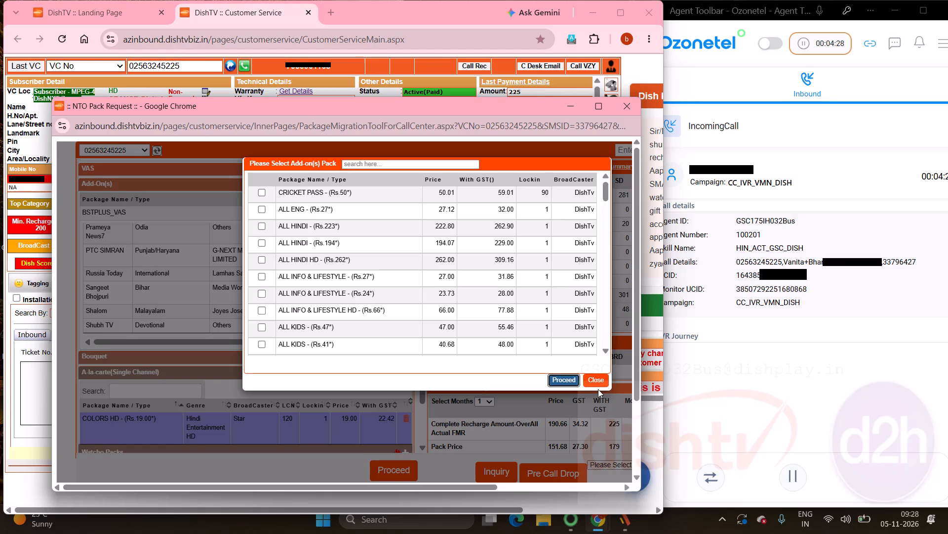
left_click(598, 389)
left_click(592, 379)
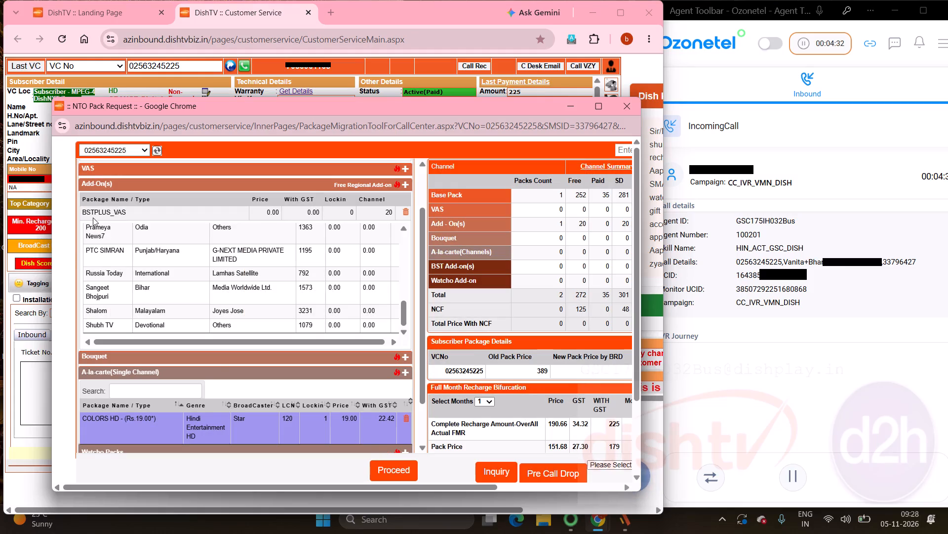
Collapse the BSTPLUS_VAS channels, review Flexi Marathi HD's channels in the base pack options, and close the options.
left_click(95, 213)
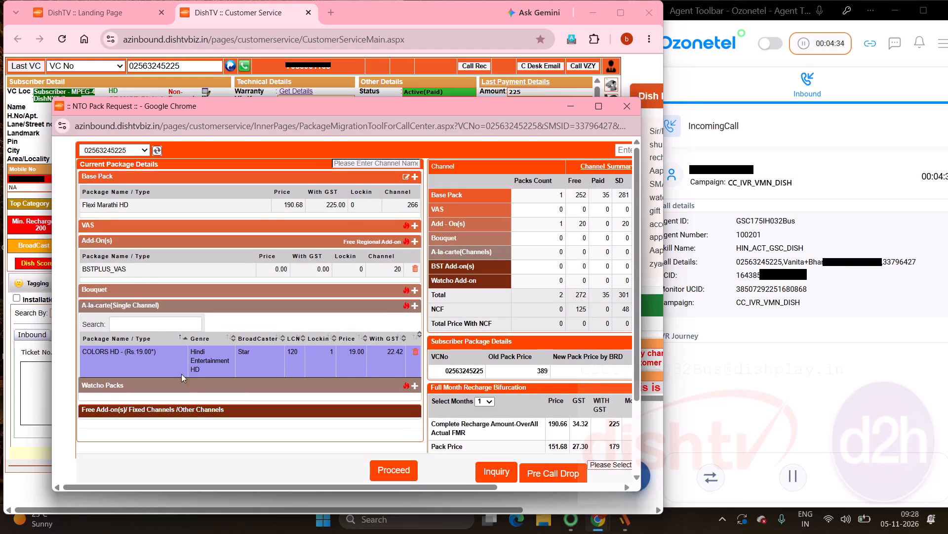
left_click(413, 179)
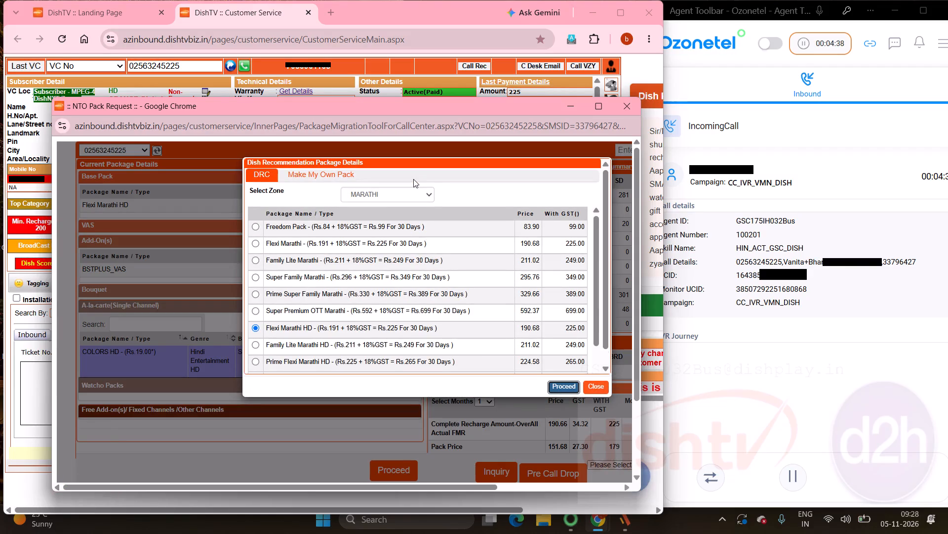
left_click(291, 332)
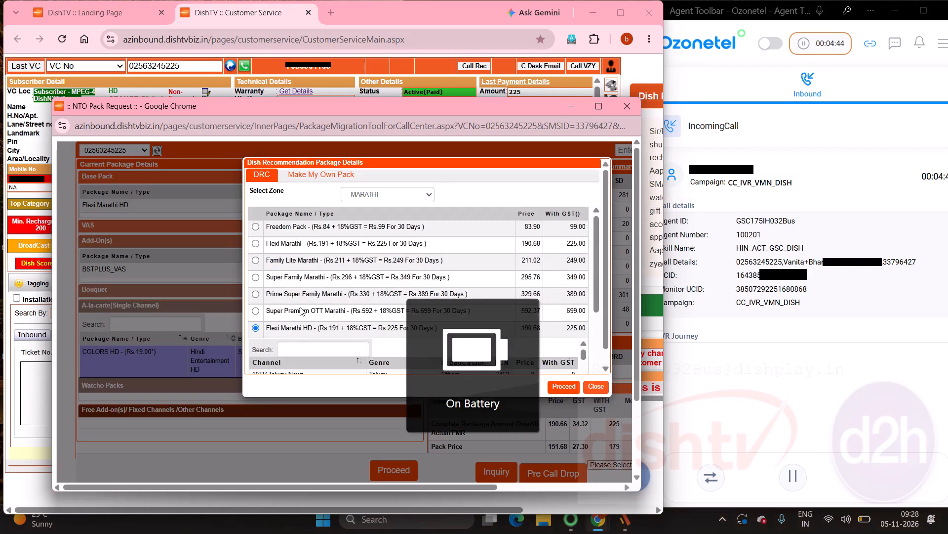
scroll(300, 307, "down", 5)
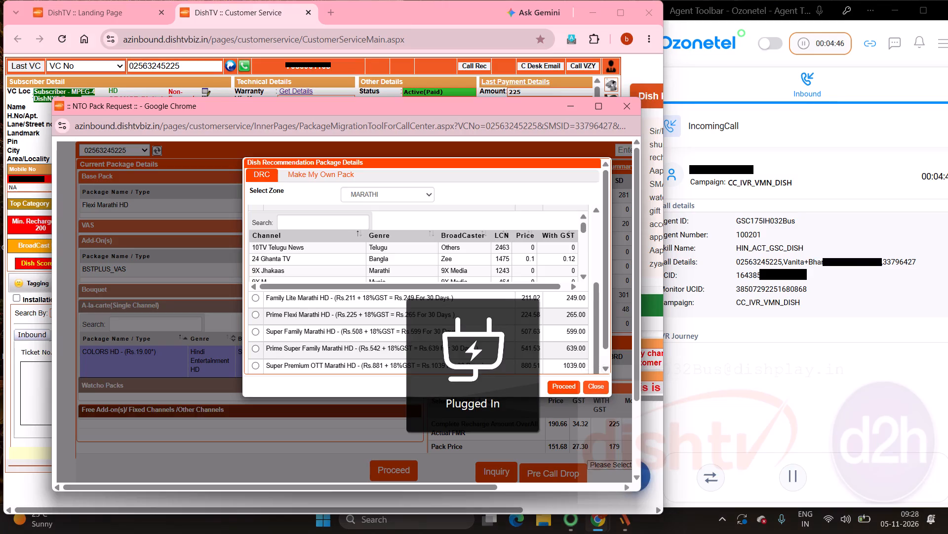
left_click(595, 388)
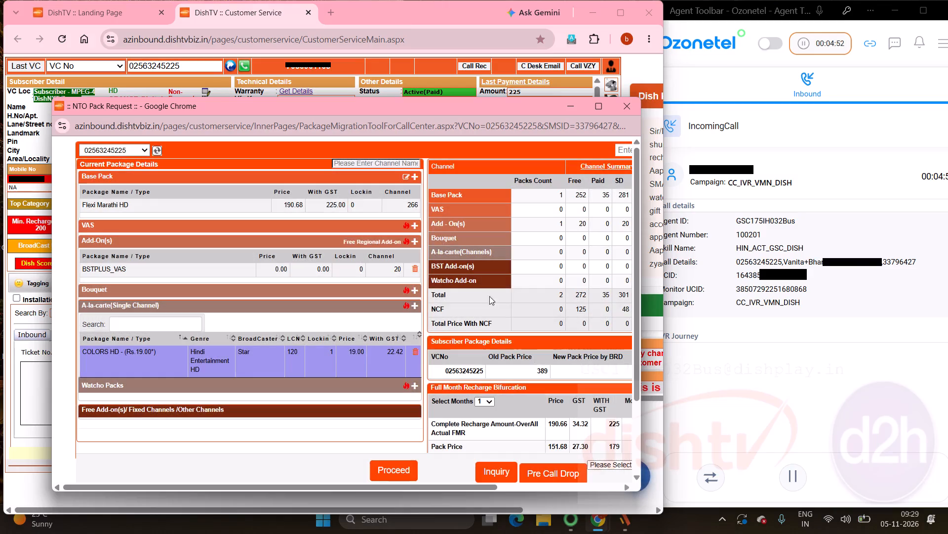
Proceed with the Flexi Marathi HD base pack to open its flexi channel selection.
left_click(418, 182)
left_click(415, 178)
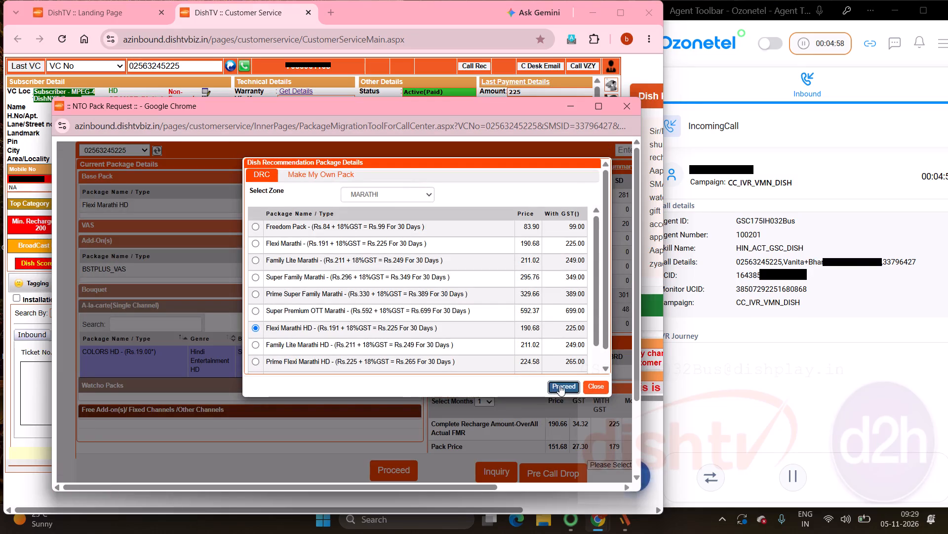
left_click(559, 385)
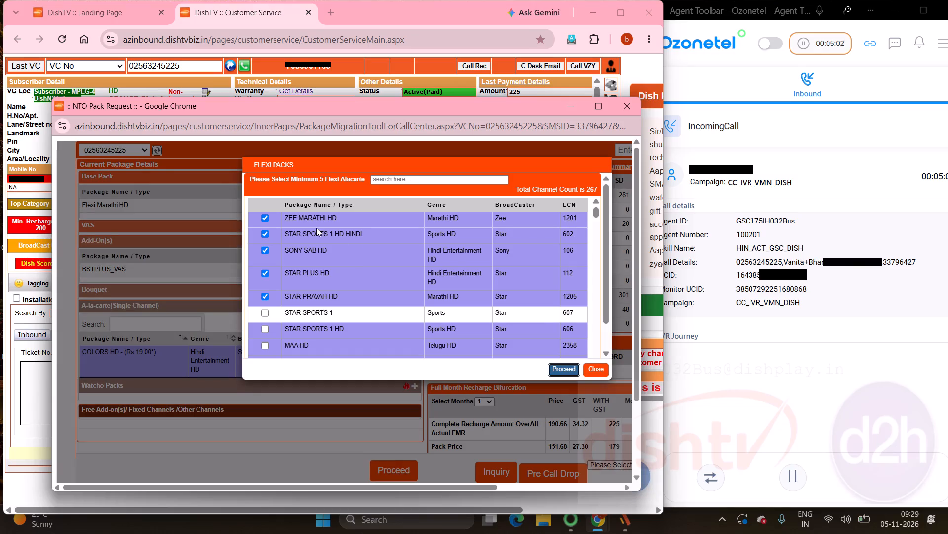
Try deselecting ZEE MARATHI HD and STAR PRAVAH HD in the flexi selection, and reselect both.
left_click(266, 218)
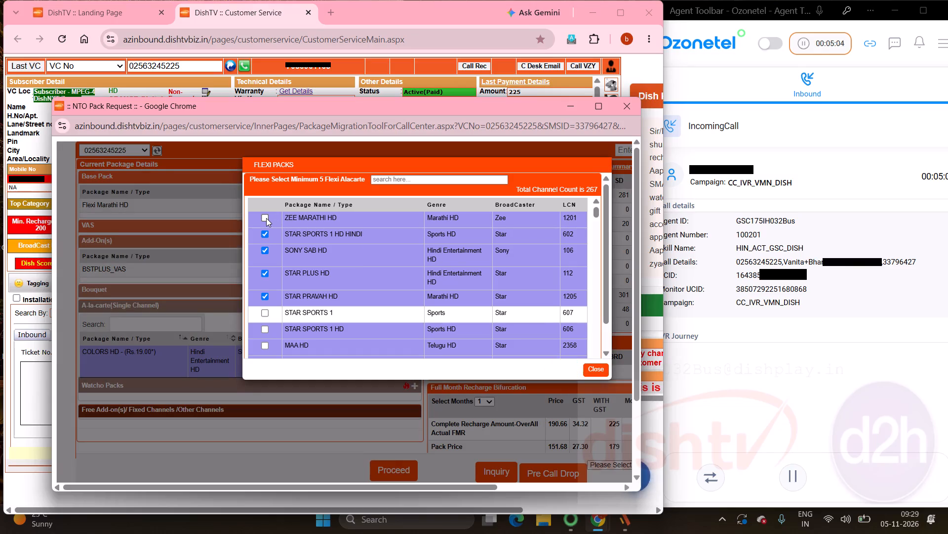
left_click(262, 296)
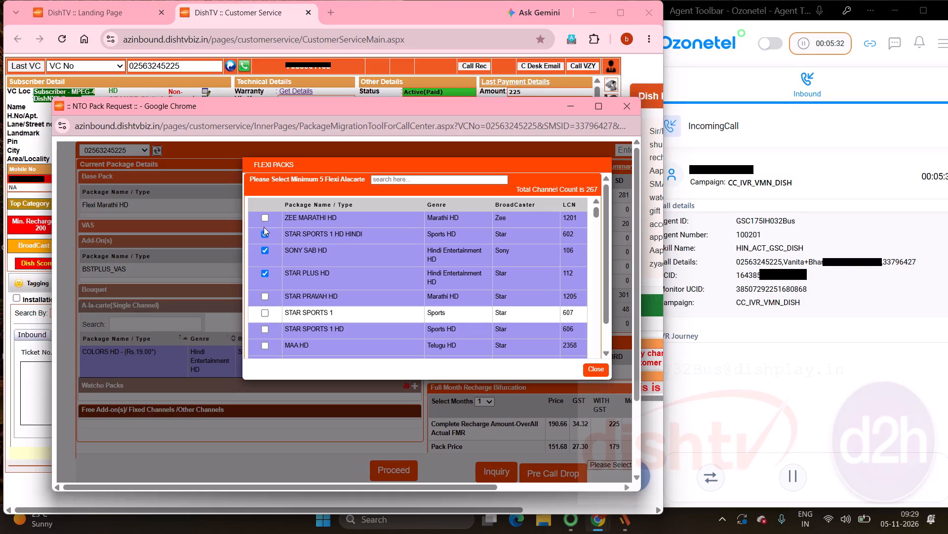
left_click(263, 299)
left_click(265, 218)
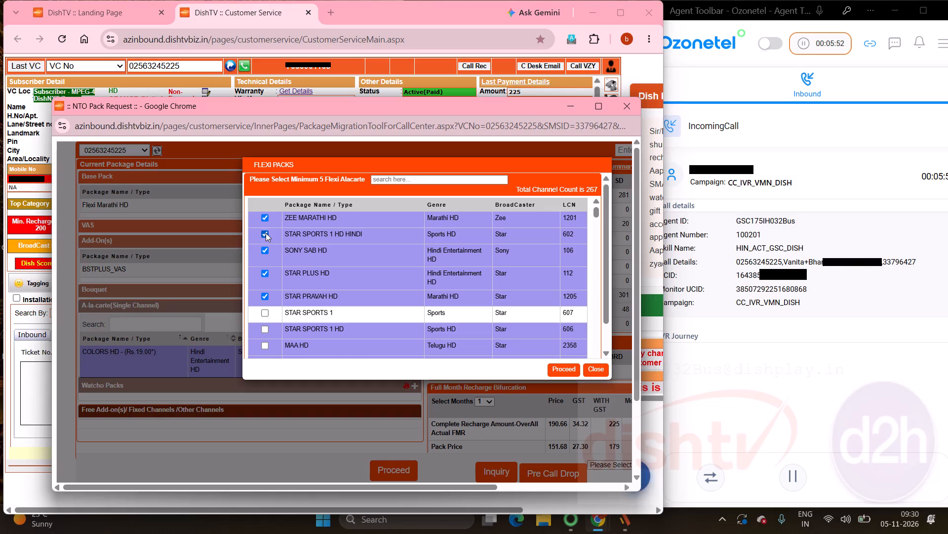
Replace STAR SPORTS 1 HD HINDI with COLORS HD in the flexi selection, searching for "colors", and proceed.
left_click(266, 233)
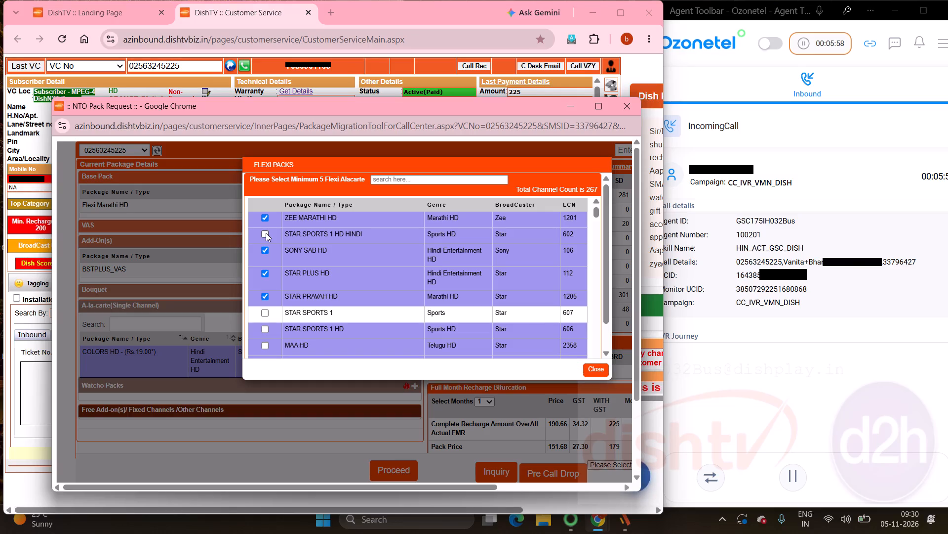
left_click(384, 180)
type("col")
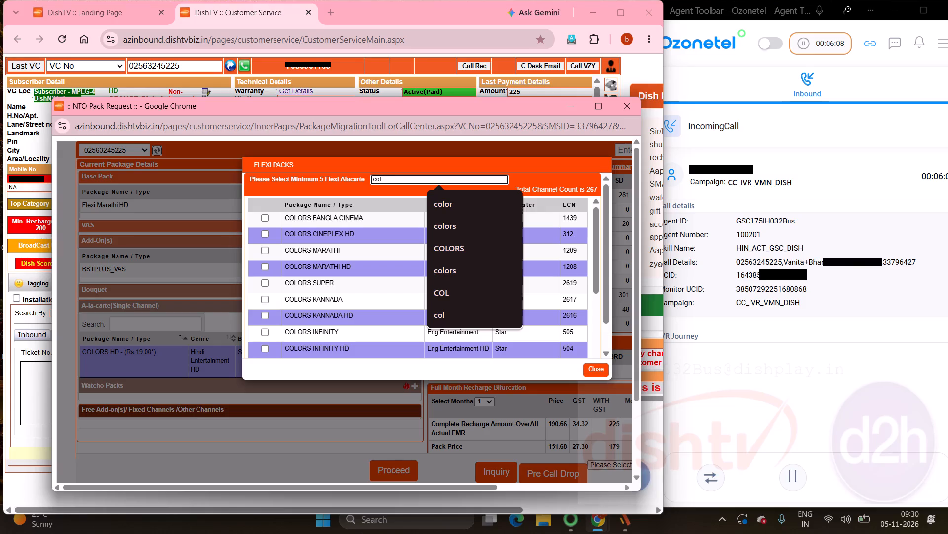
key("o")
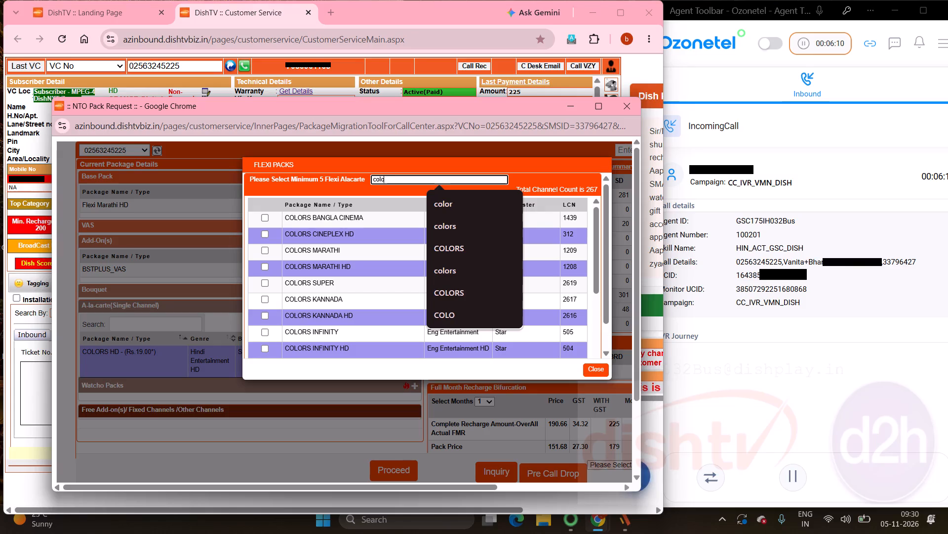
type("rs")
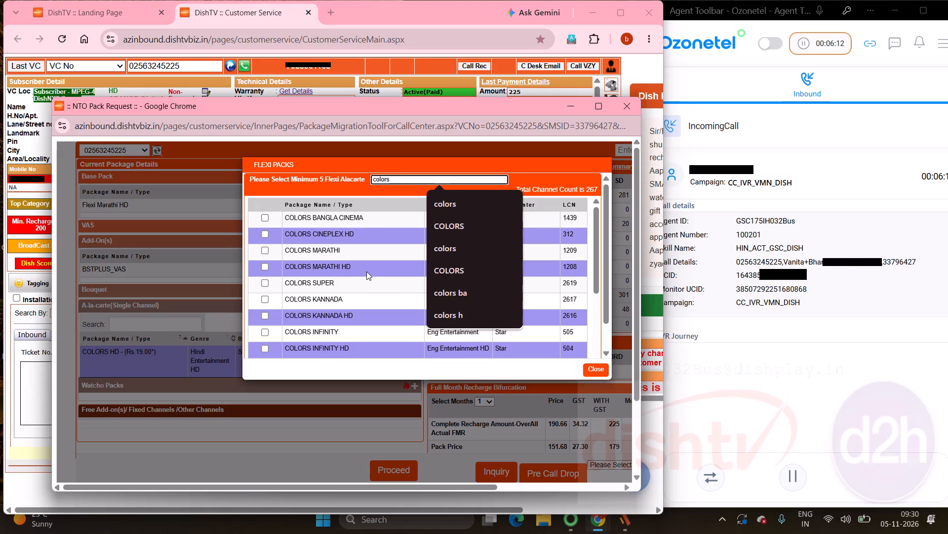
scroll(366, 271, "down", 4)
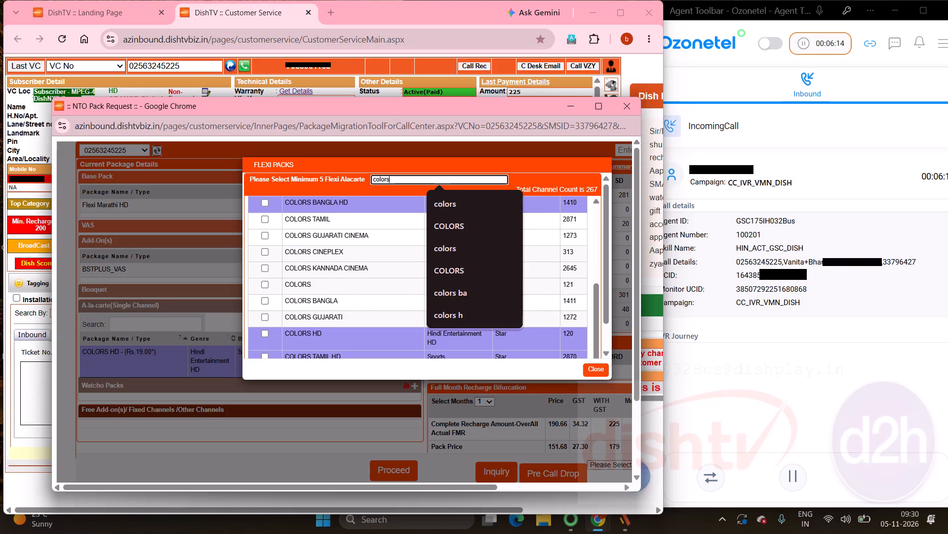
left_click(265, 329)
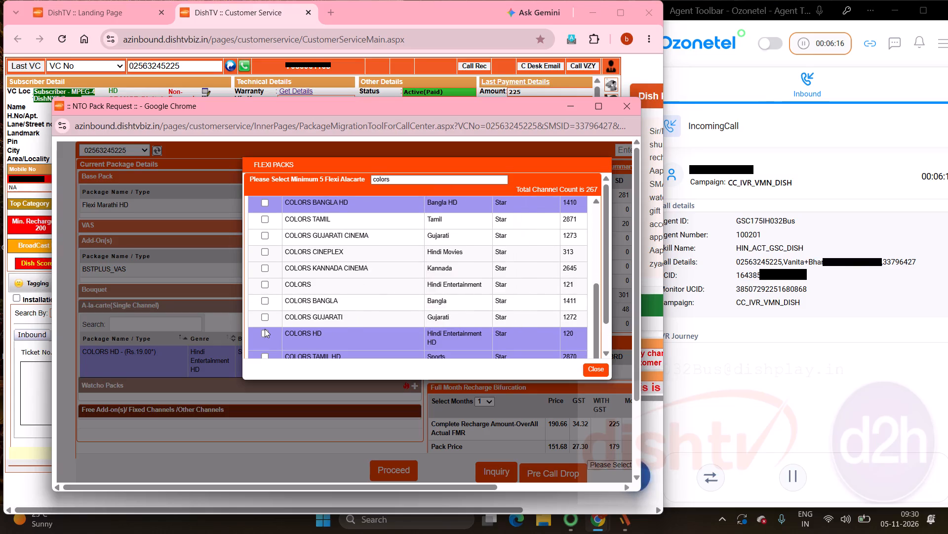
left_click(266, 333)
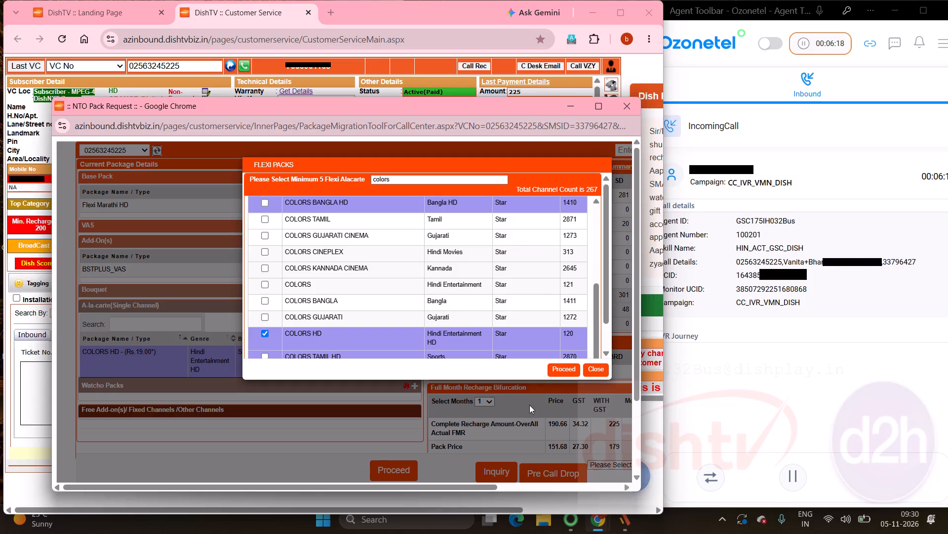
left_click(564, 371)
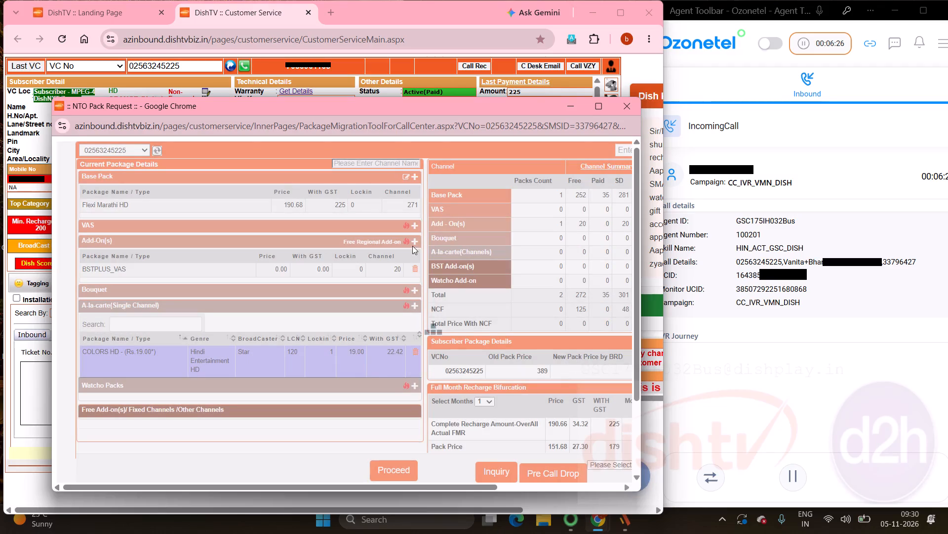
Proceed with Flexi Marathi HD from the base pack options again to review its flexi channel selection.
left_click(413, 177)
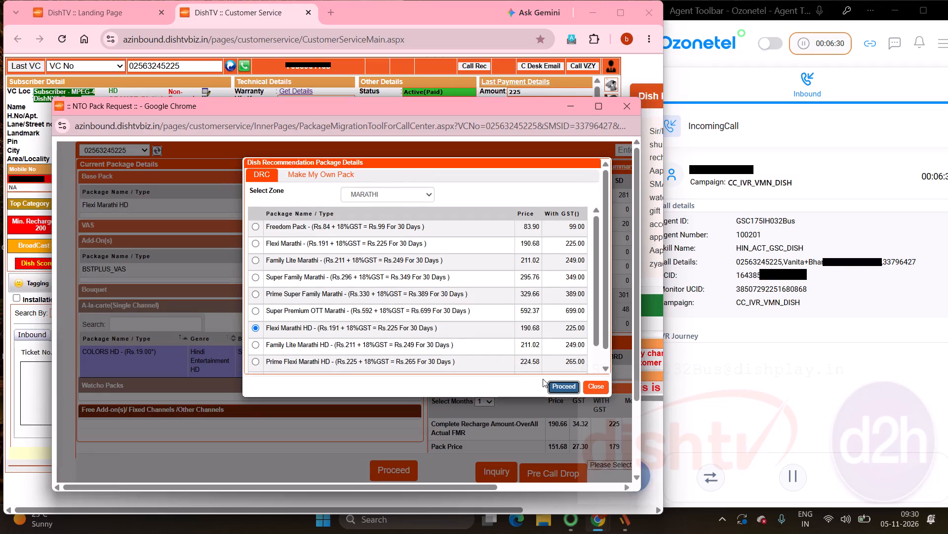
left_click(558, 383)
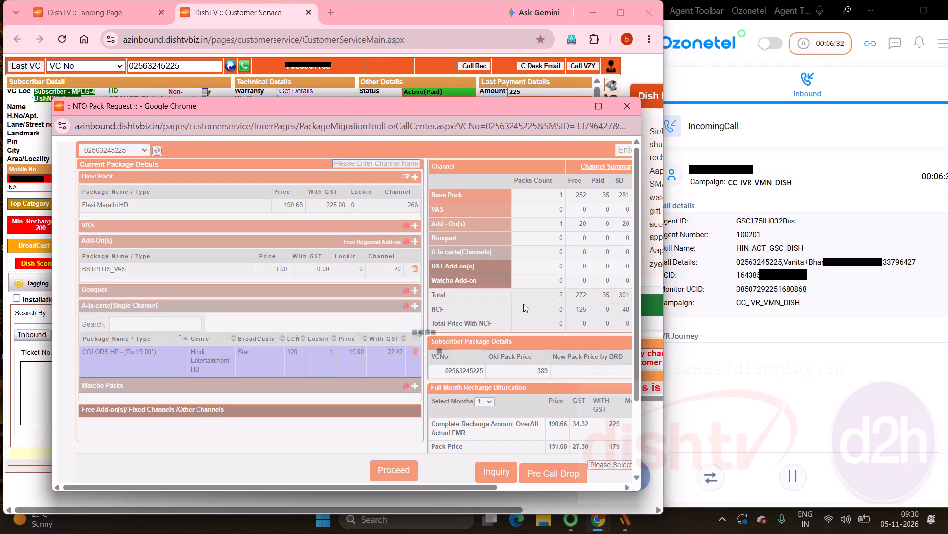
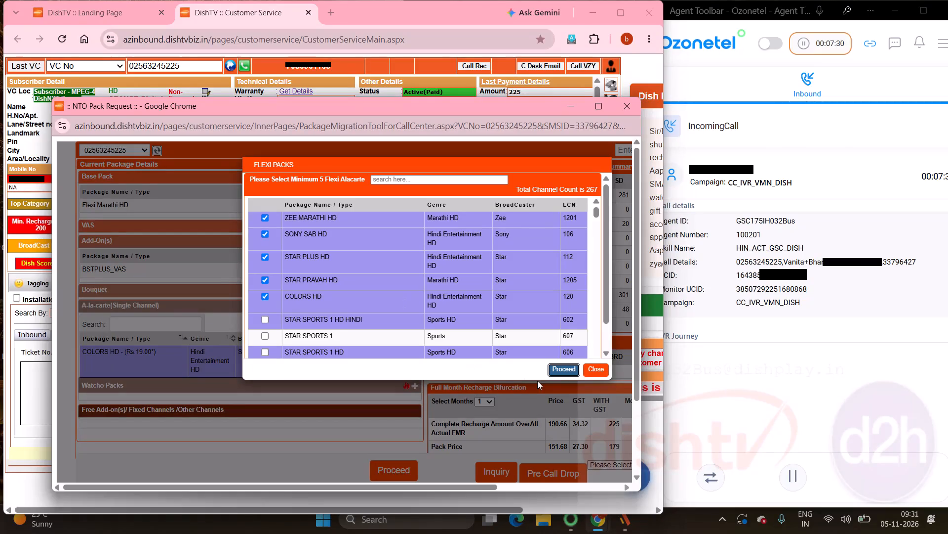
Confirm the flexi channel selection, remove COLORS HD from the a-la-carte channels, and proceed with the package.
left_click(563, 369)
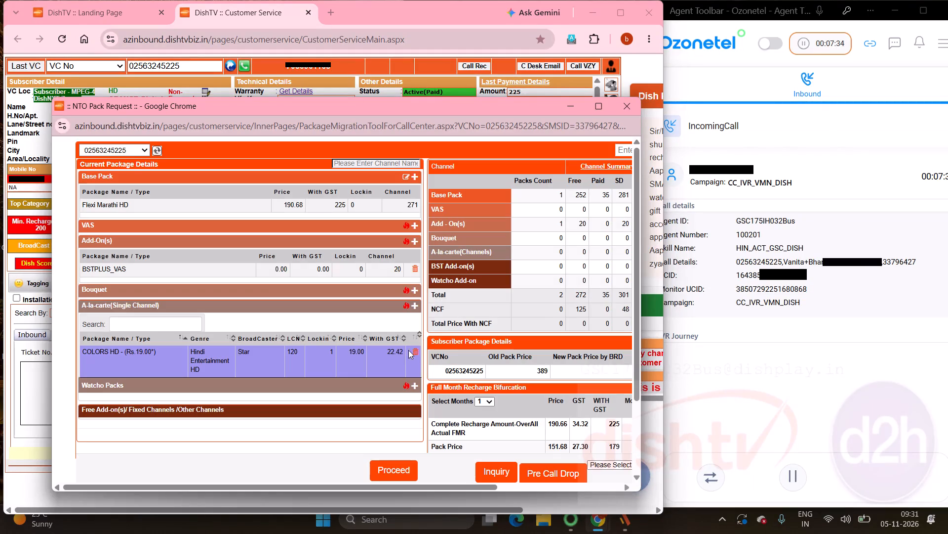
left_click(415, 352)
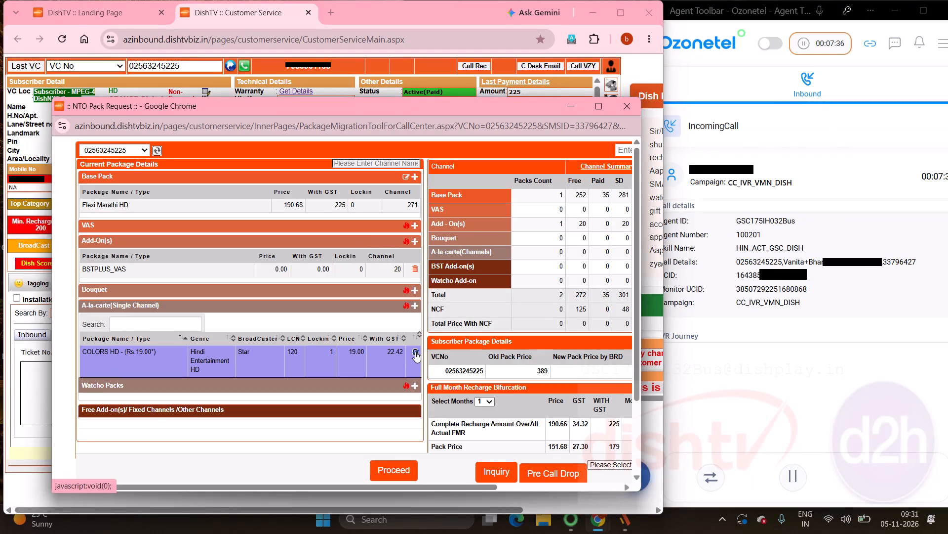
left_click(390, 471)
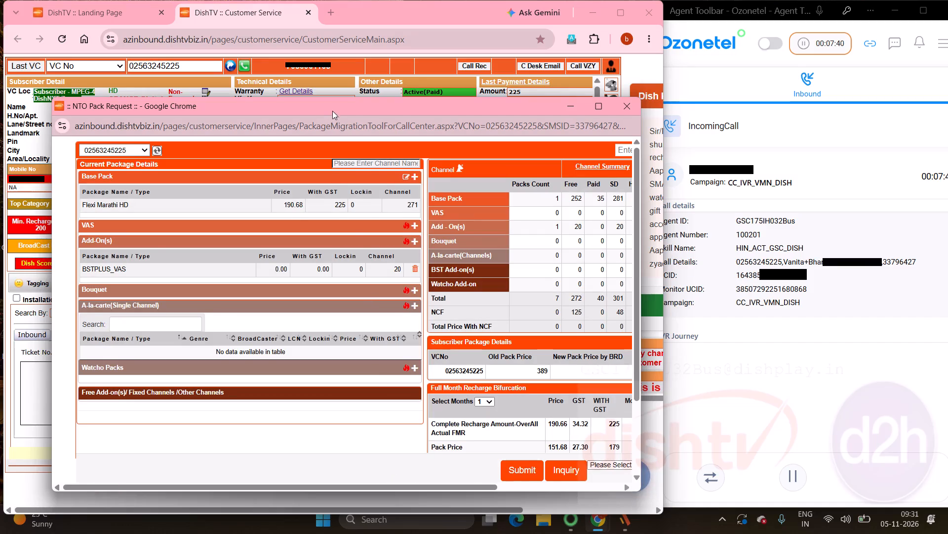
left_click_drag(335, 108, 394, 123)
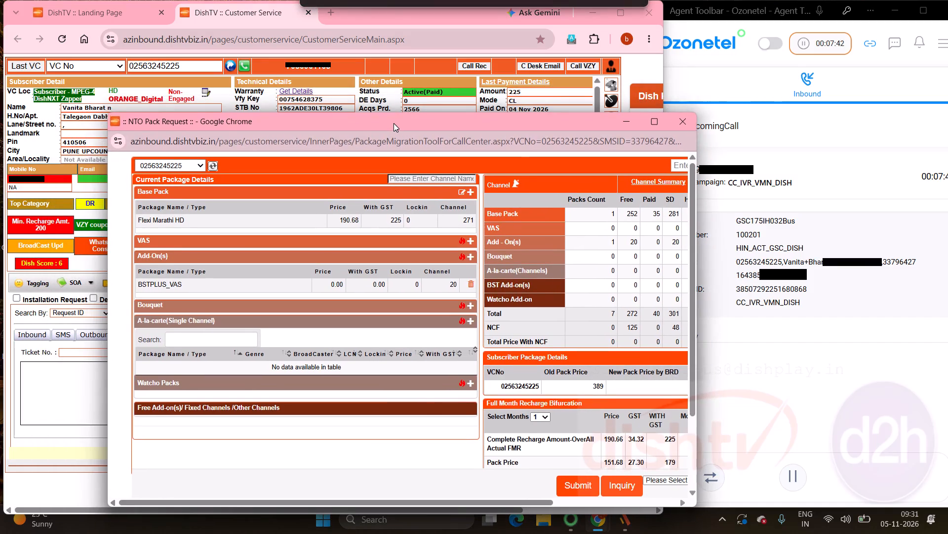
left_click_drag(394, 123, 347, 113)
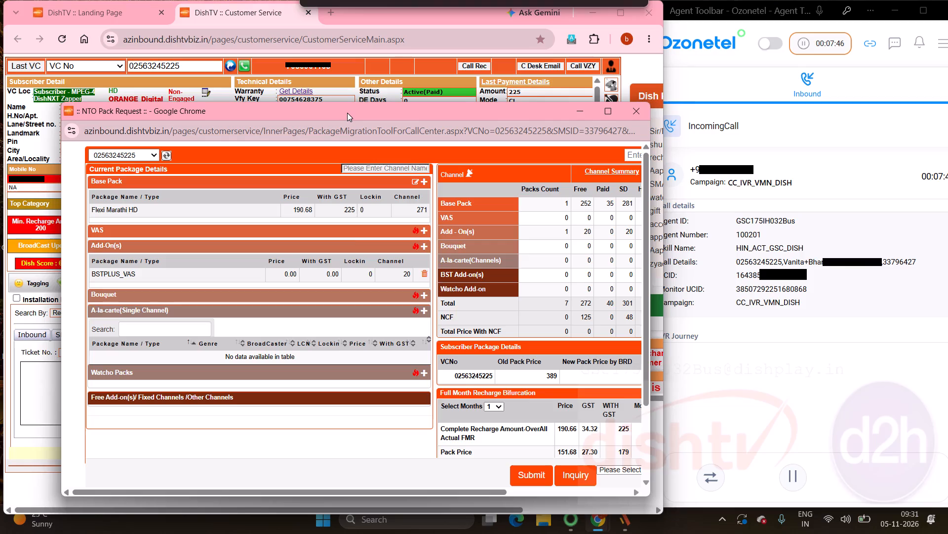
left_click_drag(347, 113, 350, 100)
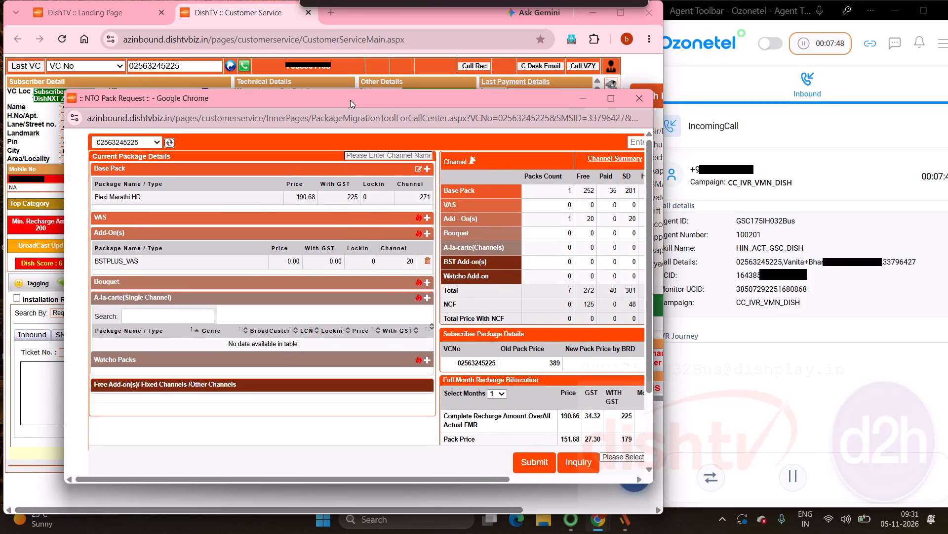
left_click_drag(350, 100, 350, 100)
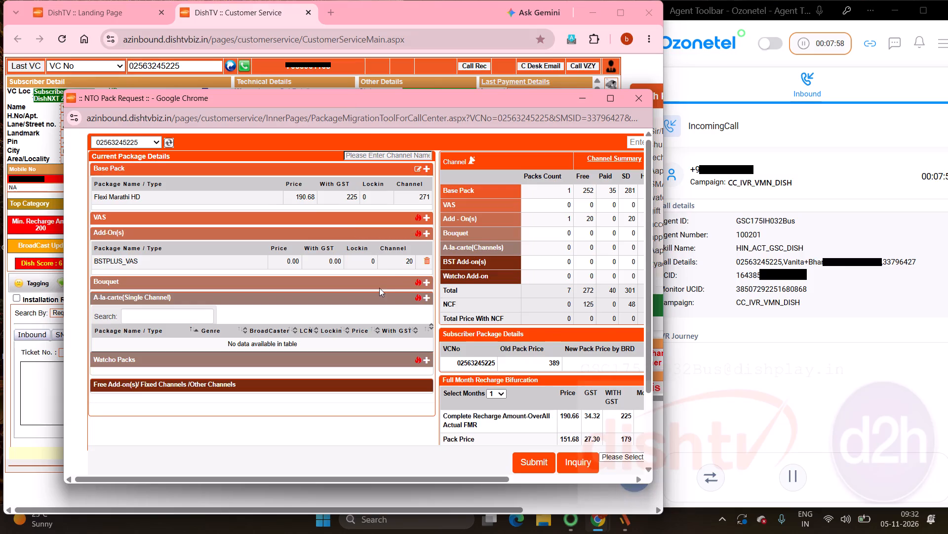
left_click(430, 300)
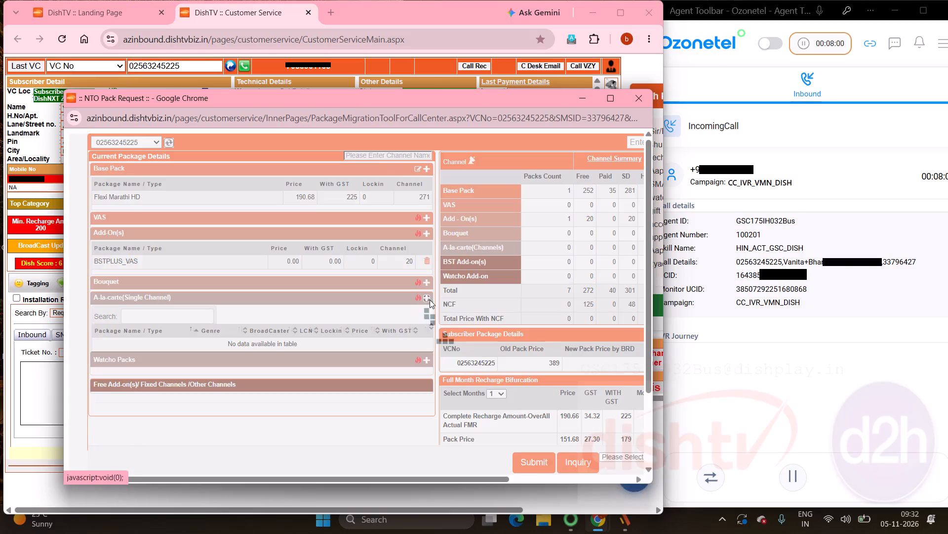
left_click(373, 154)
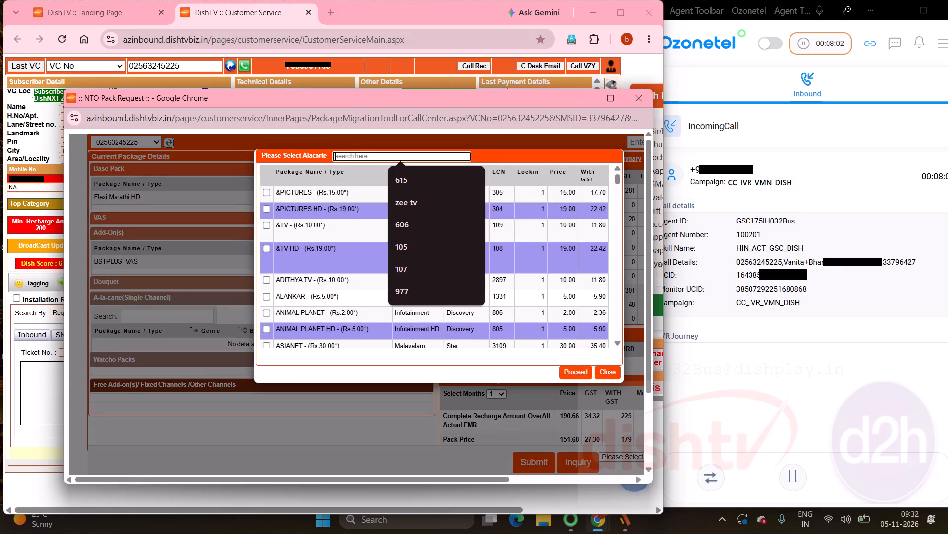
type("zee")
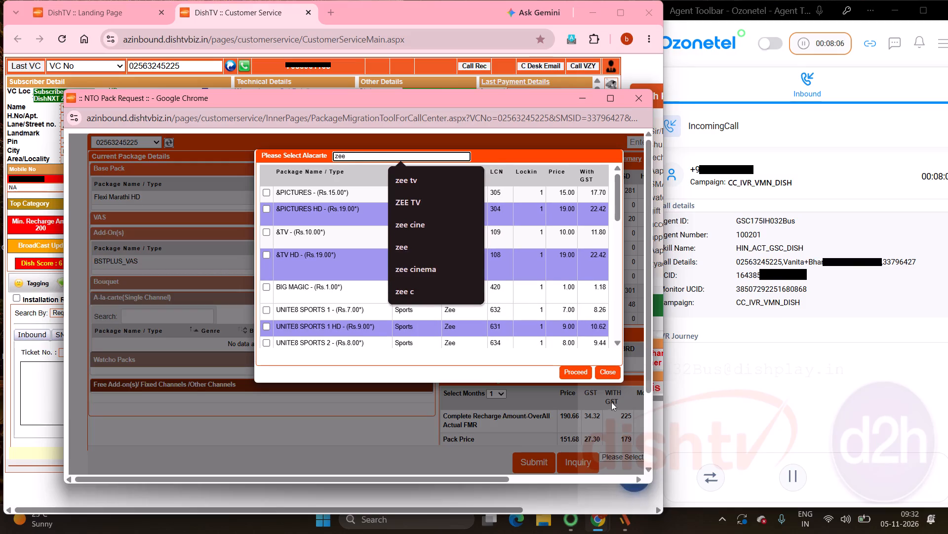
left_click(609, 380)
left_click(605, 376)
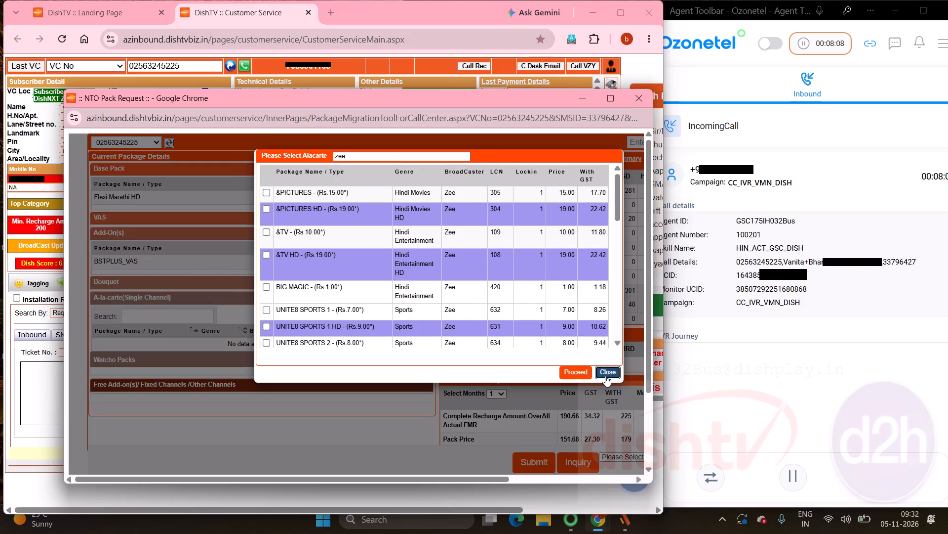
Replace ZEE MARATHI HD with ZEE CINEMA HD in the Flexi Marathi HD flexi selection, searching for "zee cin", and proceed with the package.
left_click(425, 168)
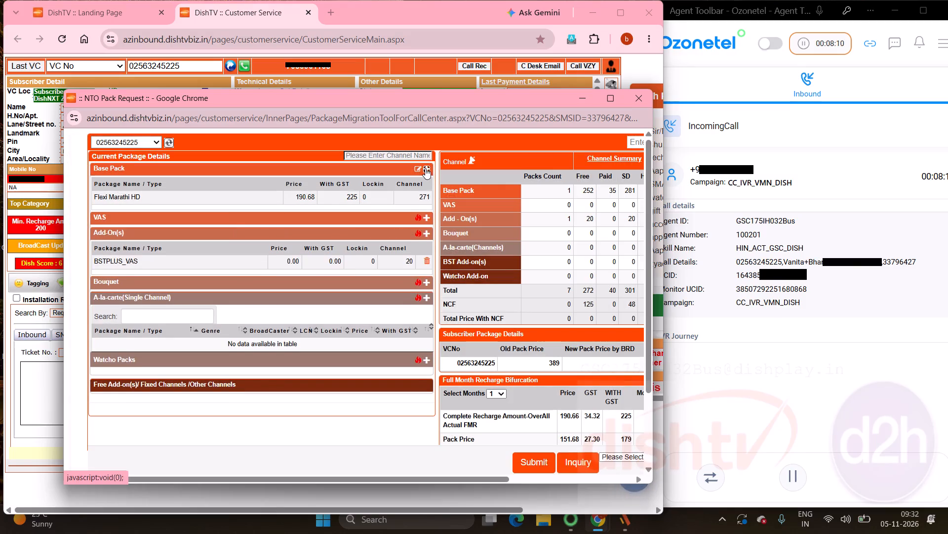
left_click(574, 379)
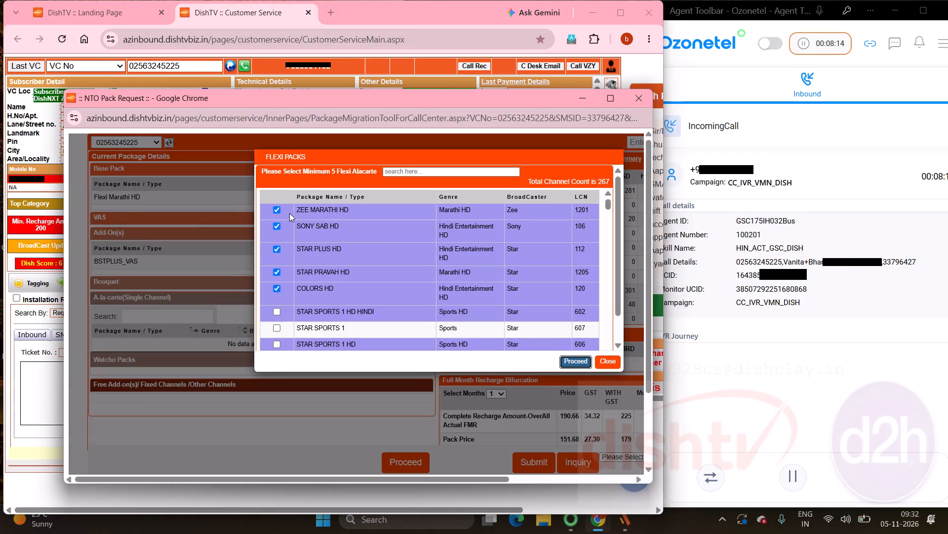
left_click(276, 209)
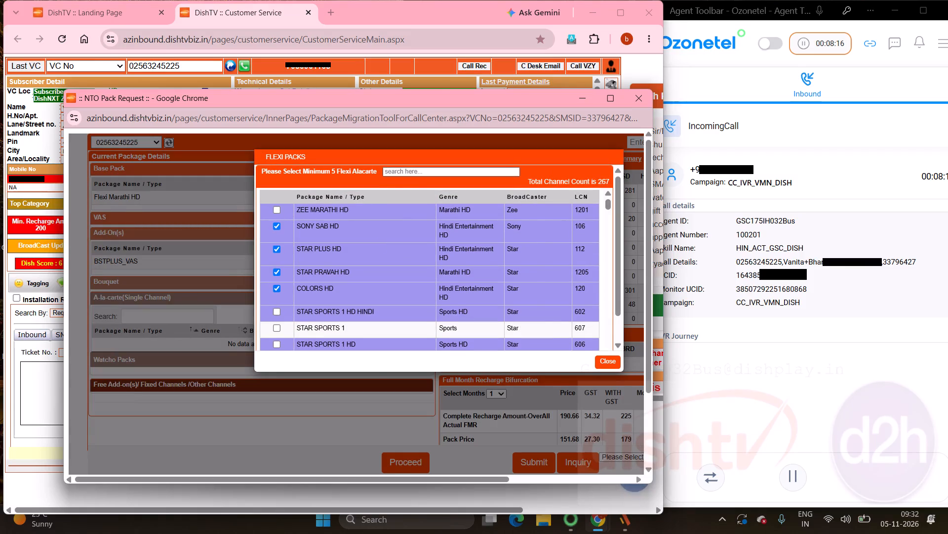
left_click(404, 172)
type("zee cin")
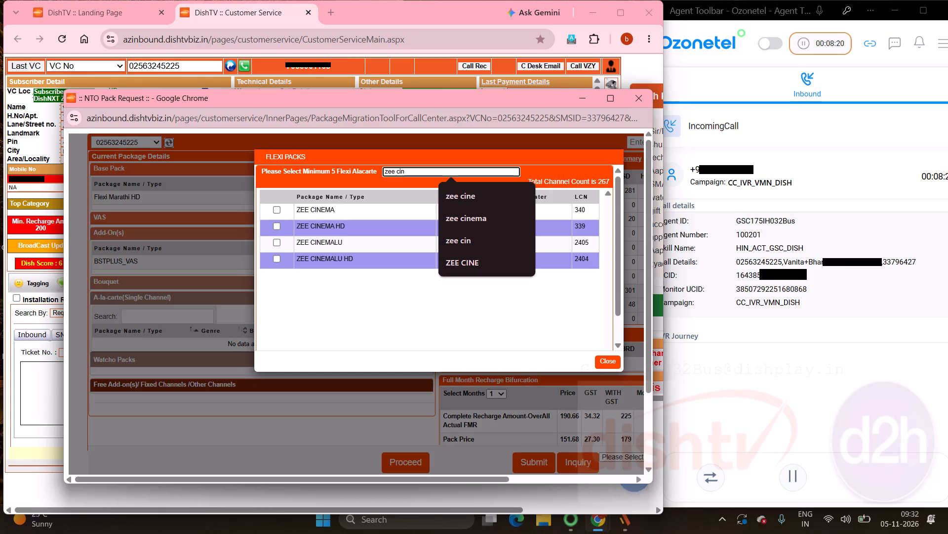
left_click(277, 223)
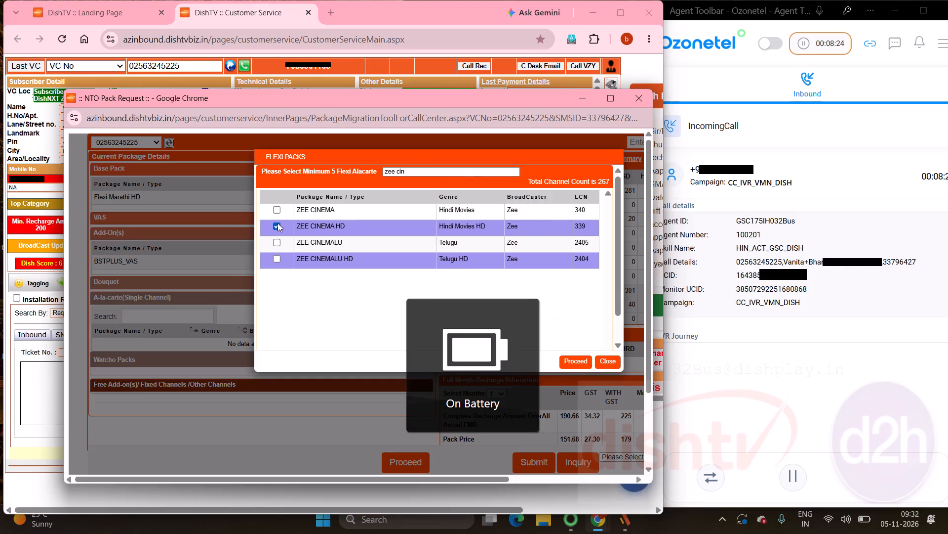
left_click(580, 365)
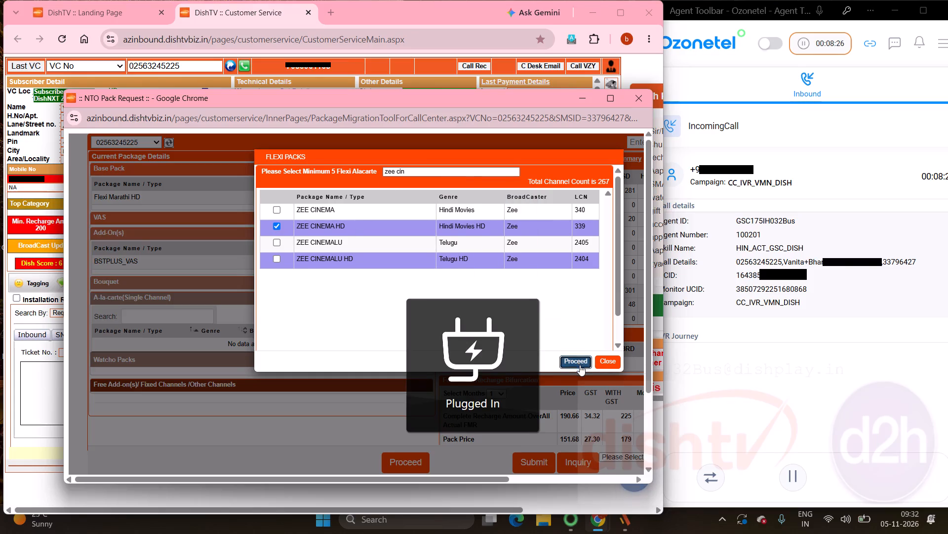
left_click(408, 466)
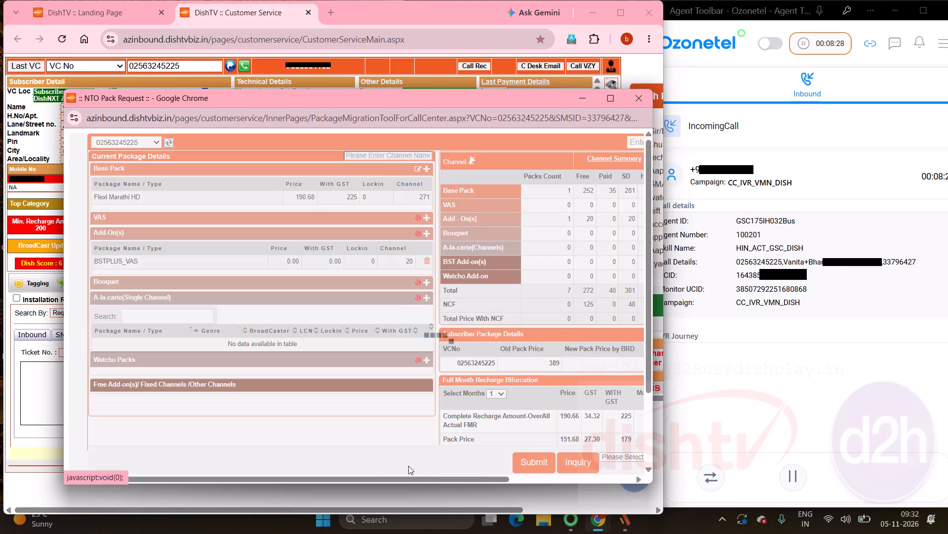
Submit the package request with the disposition CHANNEL SWAP REQUEST and close the confirmation.
left_click(620, 456)
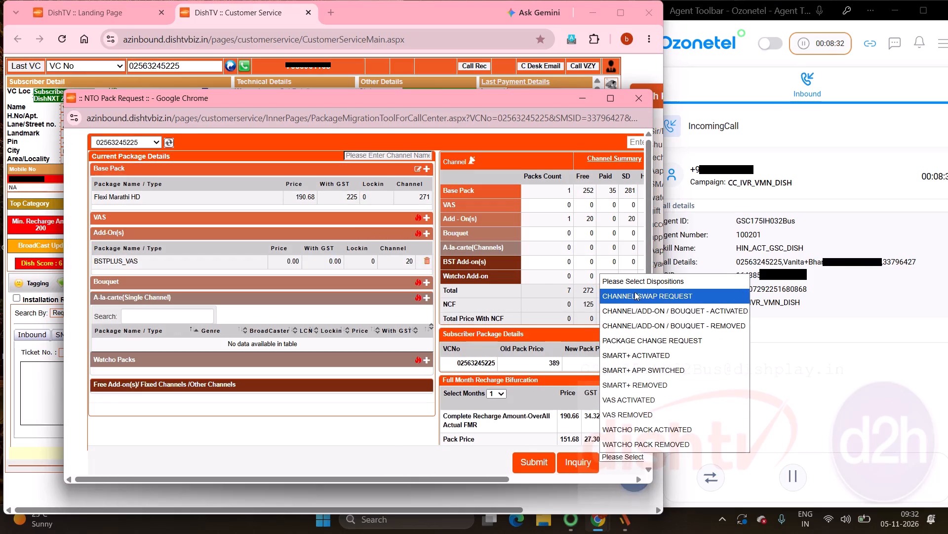
left_click(634, 292)
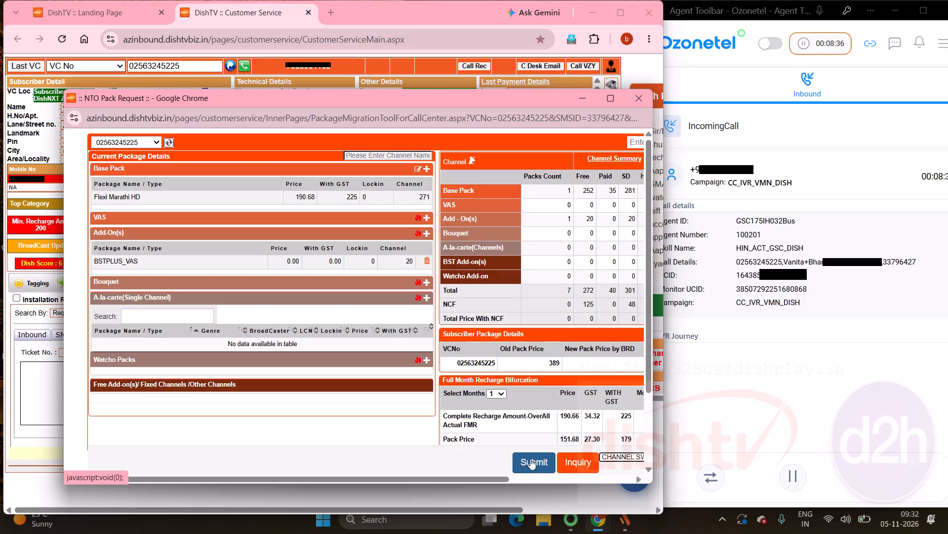
left_click(530, 459)
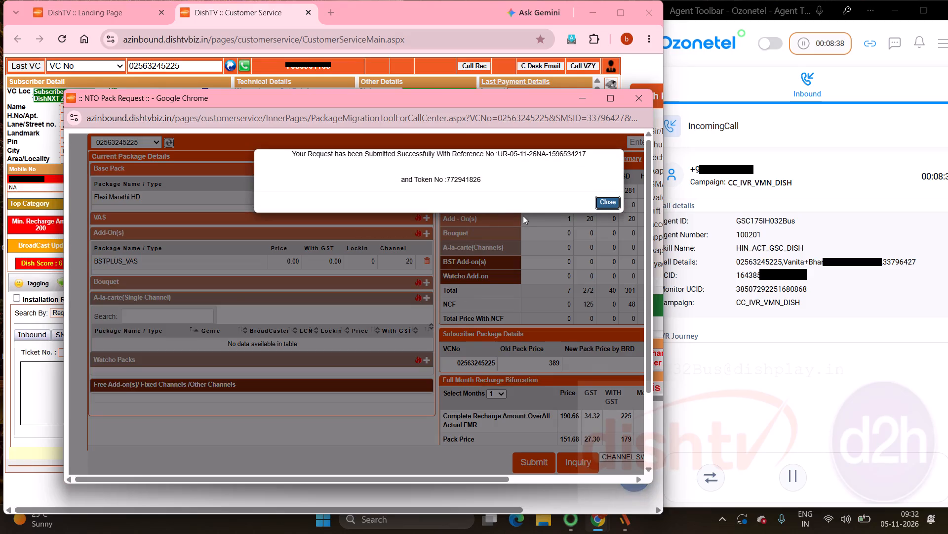
left_click(610, 204)
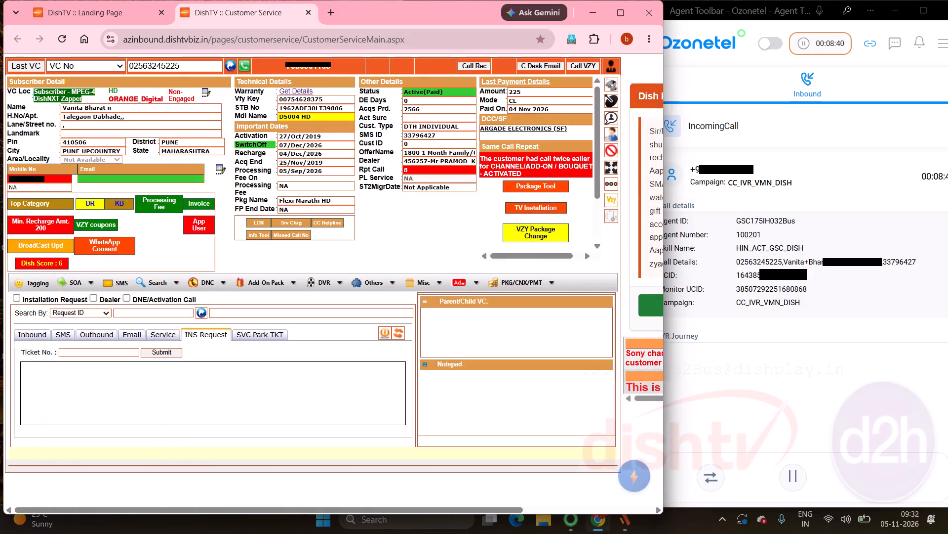
Reload the subscriber's record by VC number, and dismiss the alert and the Mobile Updation form.
left_click(230, 66)
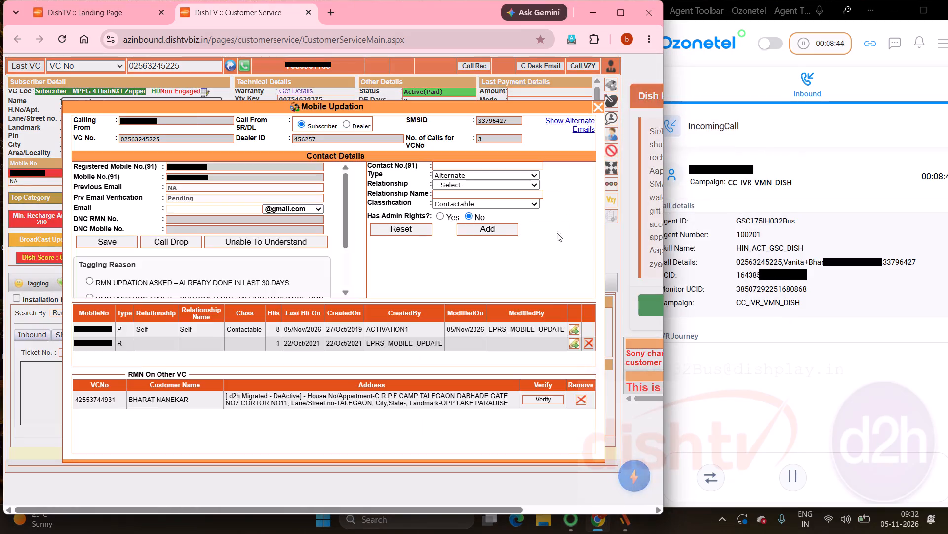
left_click(447, 135)
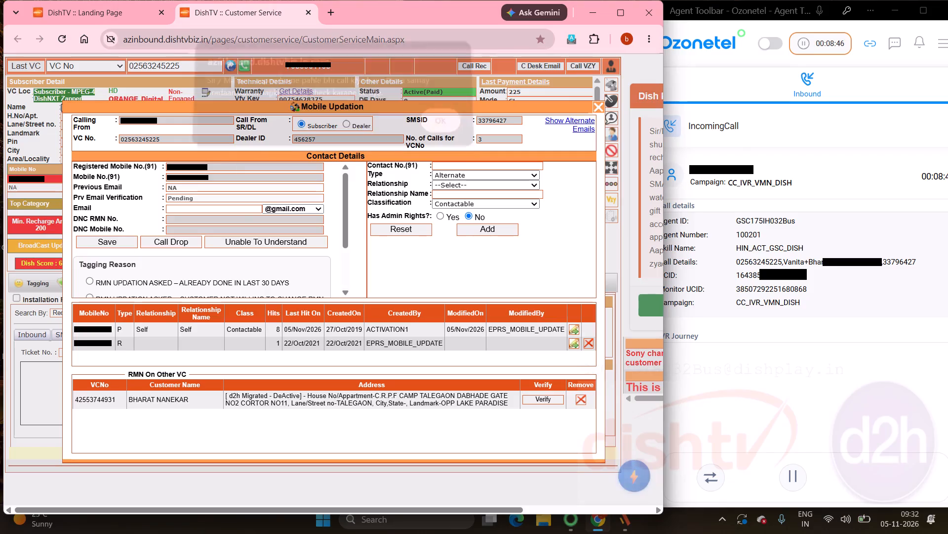
left_click(604, 106)
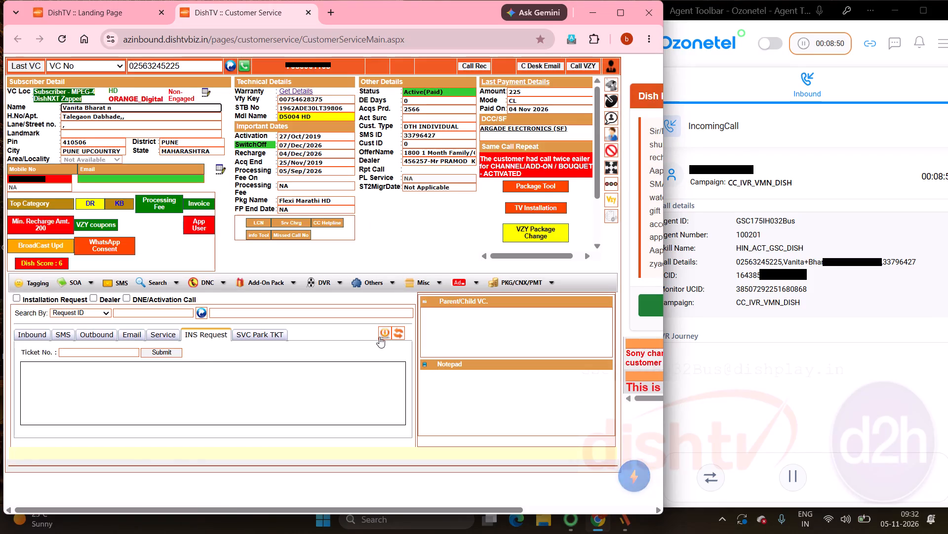
Review the subscriber's detailed inbound complaint history and close it.
left_click(380, 334)
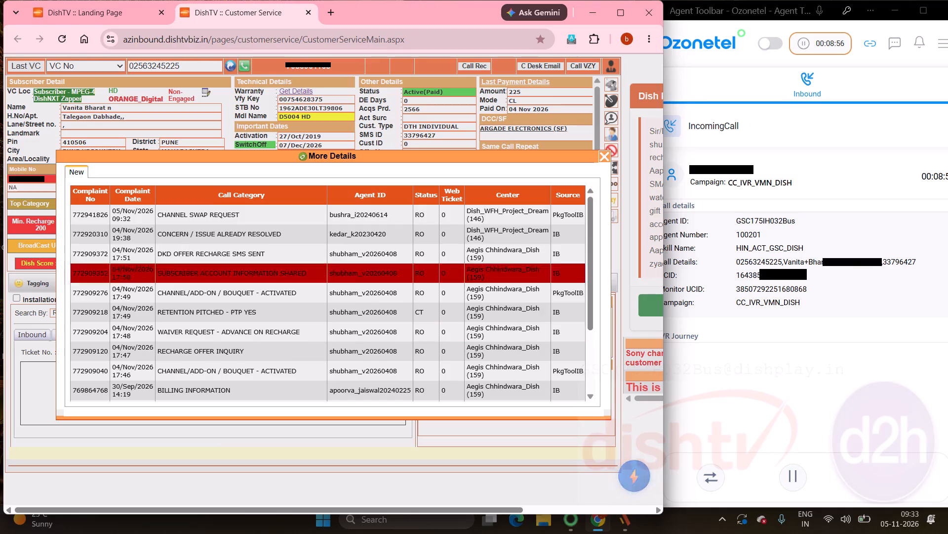
left_click(602, 158)
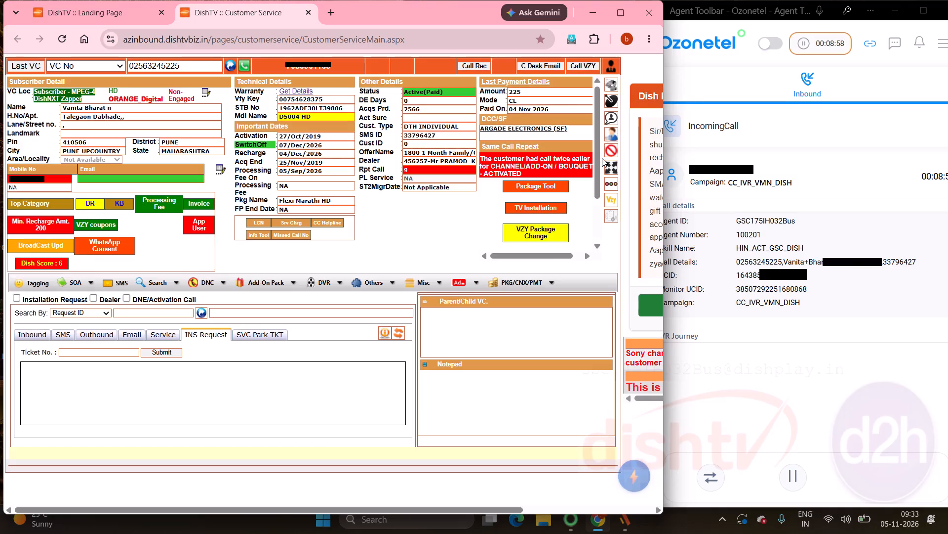
Reopen the package tool and replace STAR PRAVAH HD with SONY MAX HD in the Flexi Marathi HD flexi selection, searching for "sony max".
left_click(546, 183)
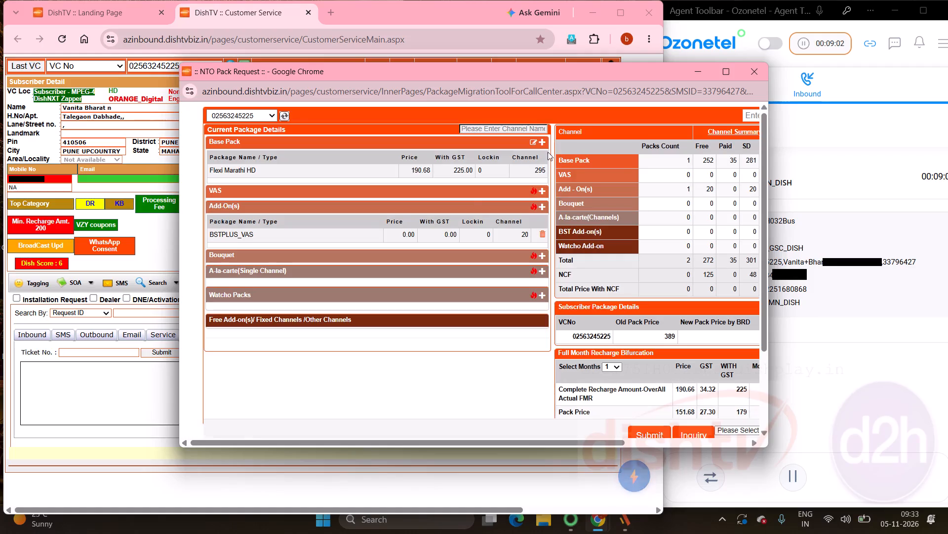
left_click(544, 142)
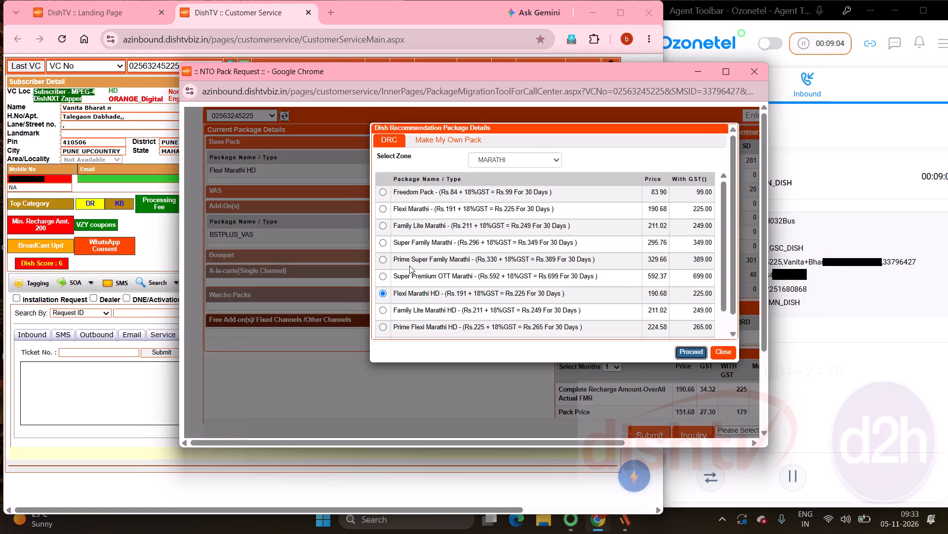
left_click(695, 351)
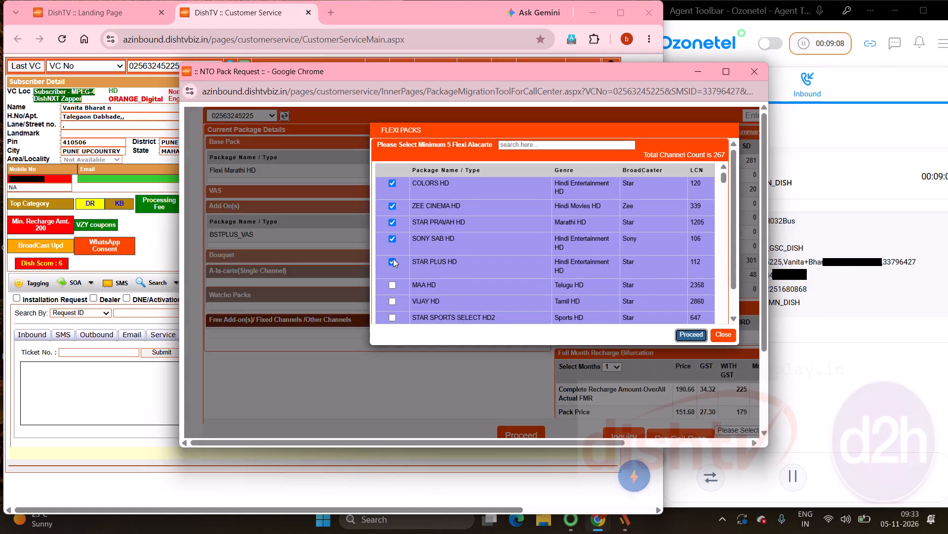
left_click(393, 223)
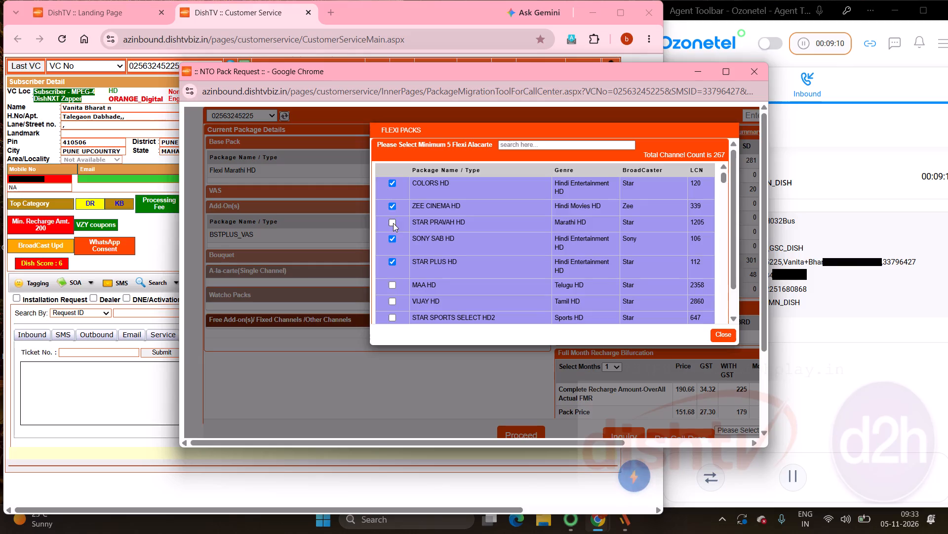
left_click(516, 144)
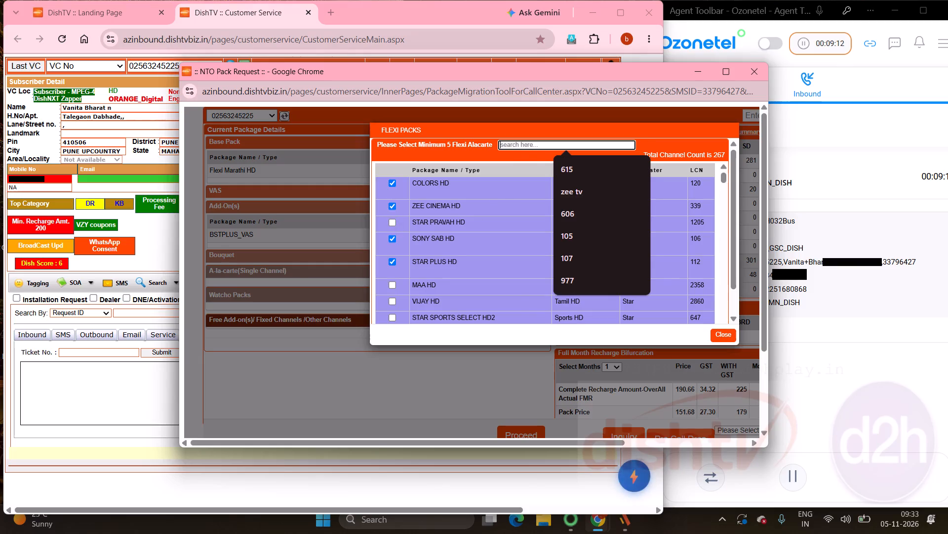
type("sony max")
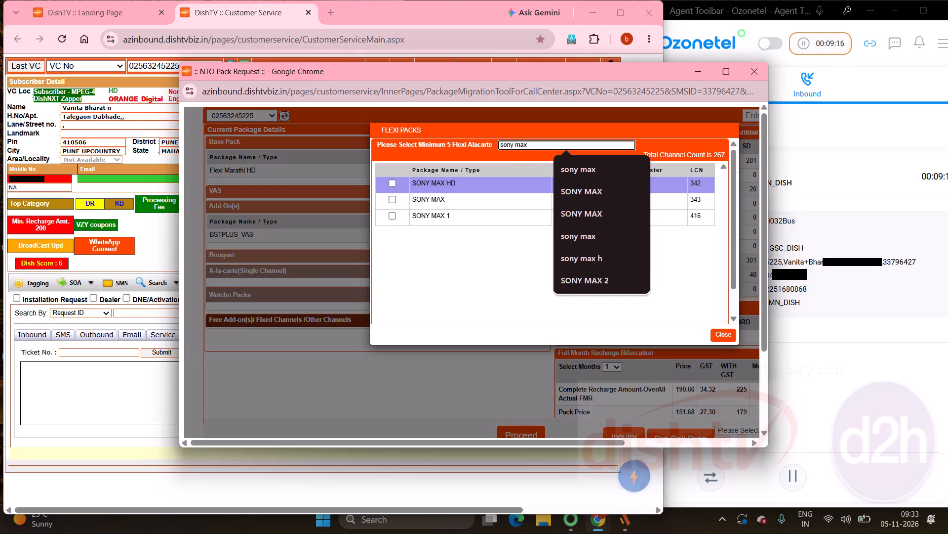
left_click(391, 186)
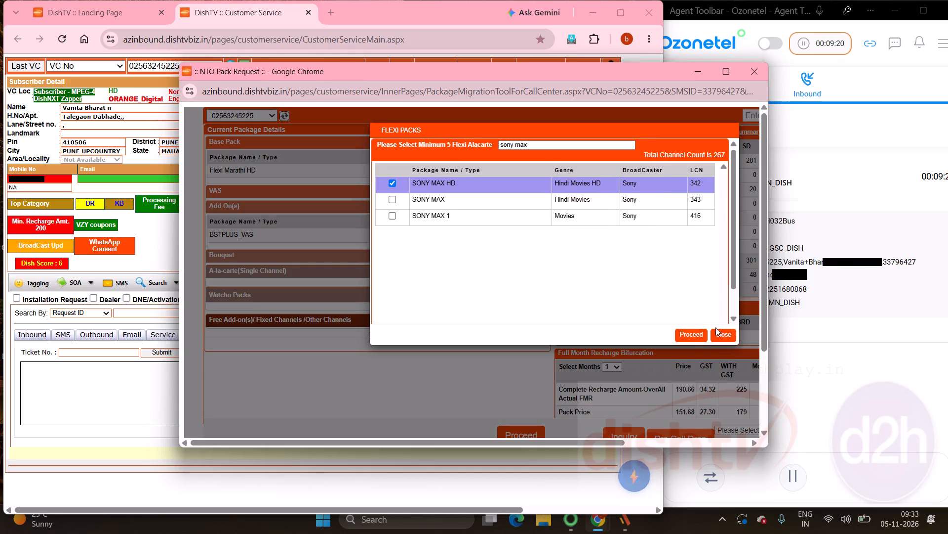
left_click(688, 334)
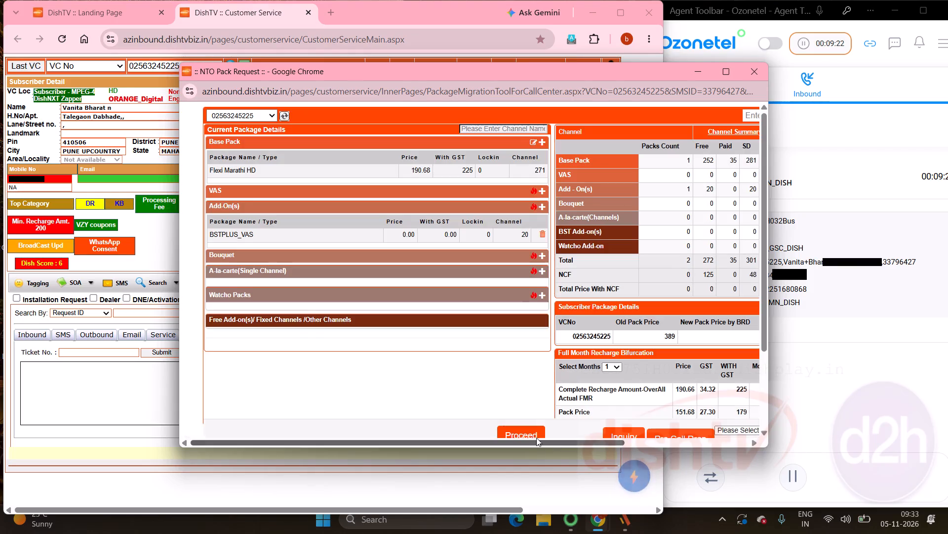
Proceed with the flexi channel change, submit the package request with the disposition CHANNEL SWAP REQUEST, and close the confirmation.
left_click(525, 433)
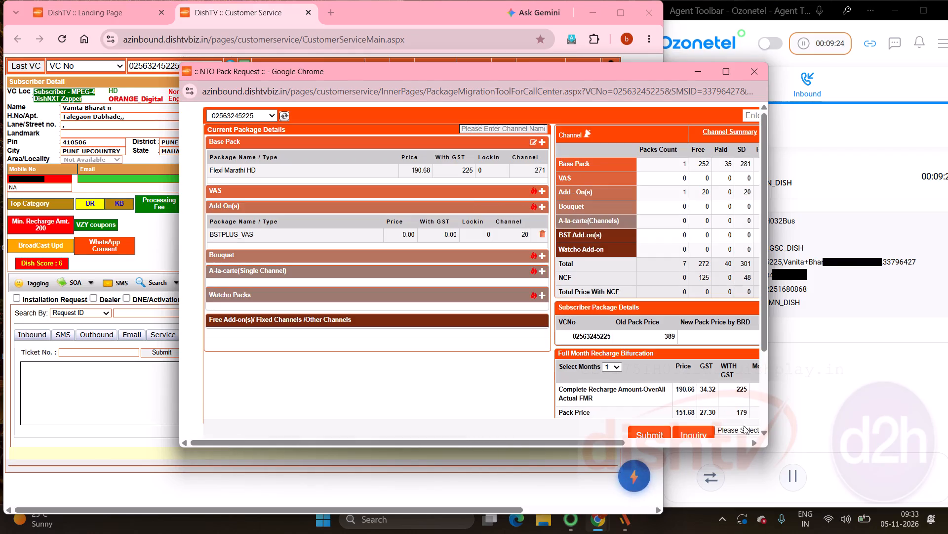
left_click(741, 432)
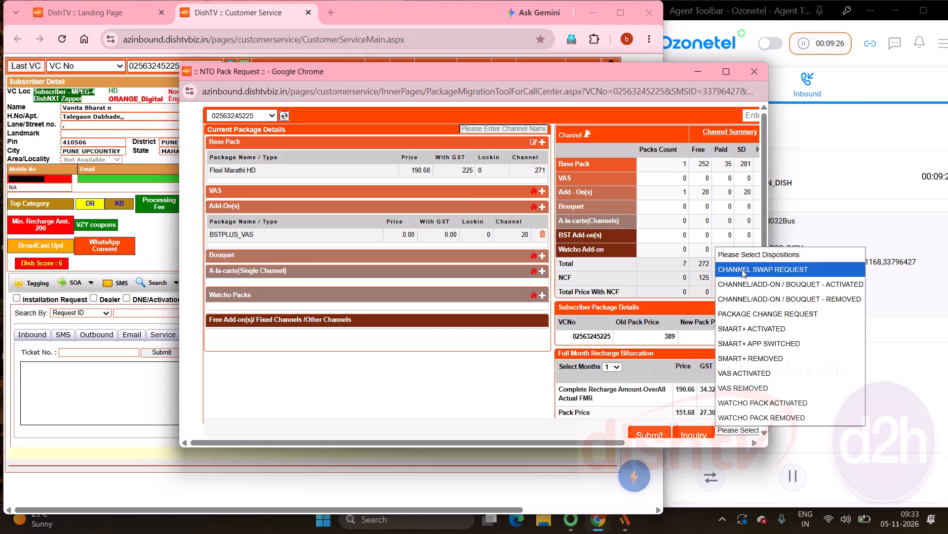
left_click(742, 269)
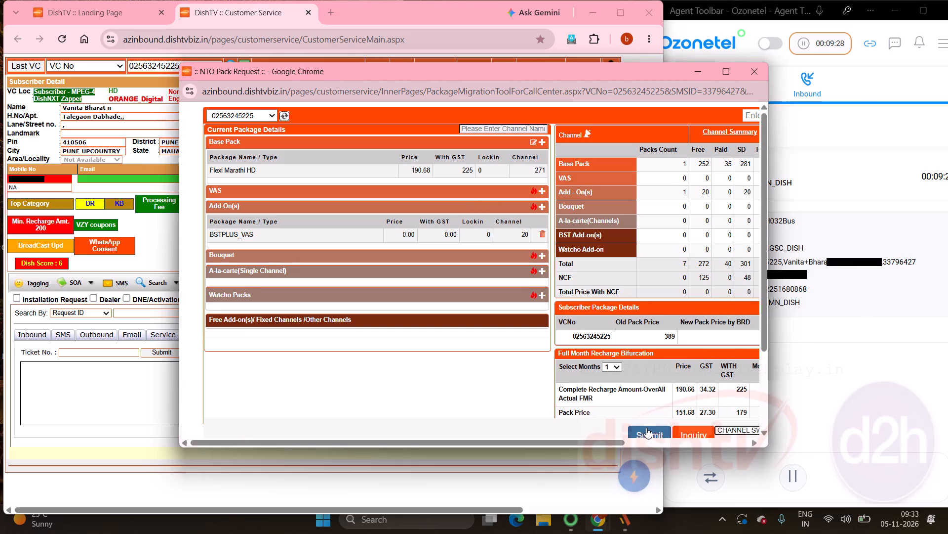
left_click(646, 428)
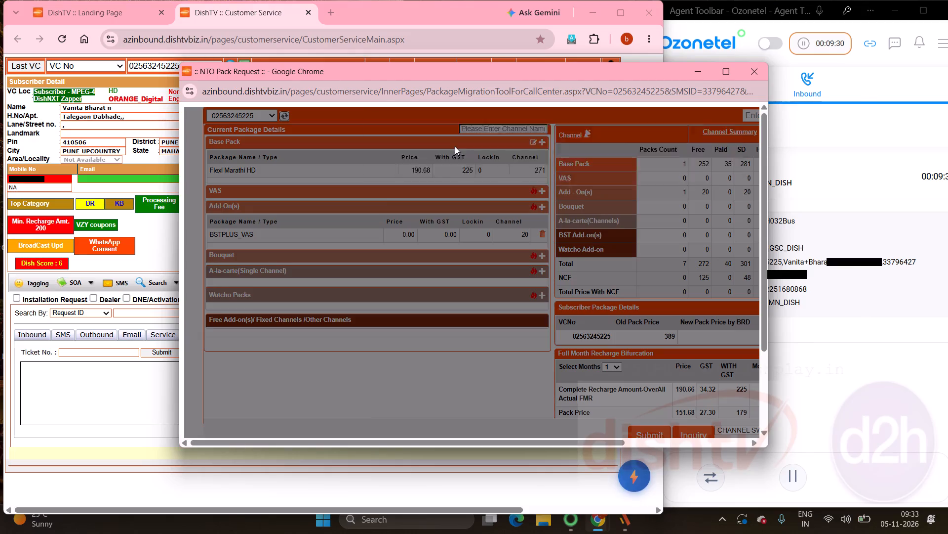
left_click(725, 177)
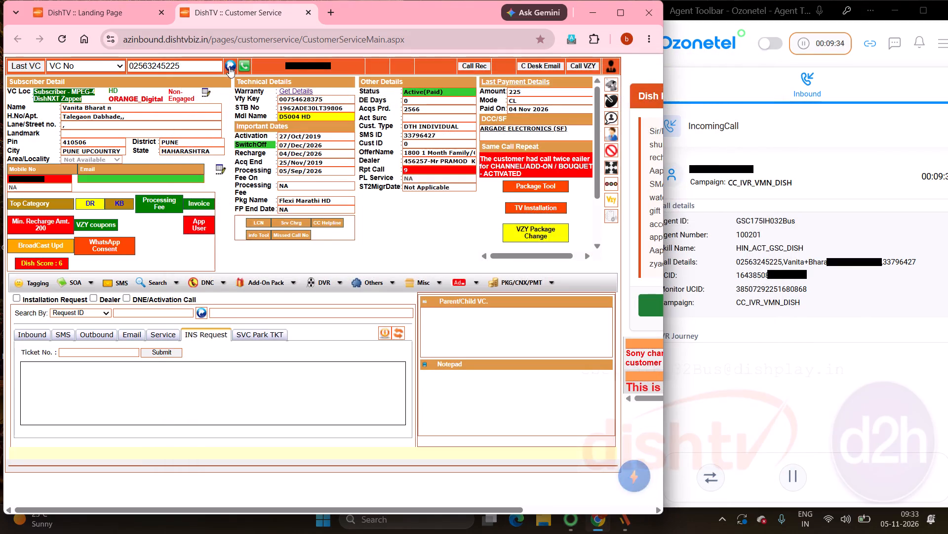
Reload the subscriber's record by VC number, and dismiss the repeat-call alert and the contact details form.
left_click(230, 67)
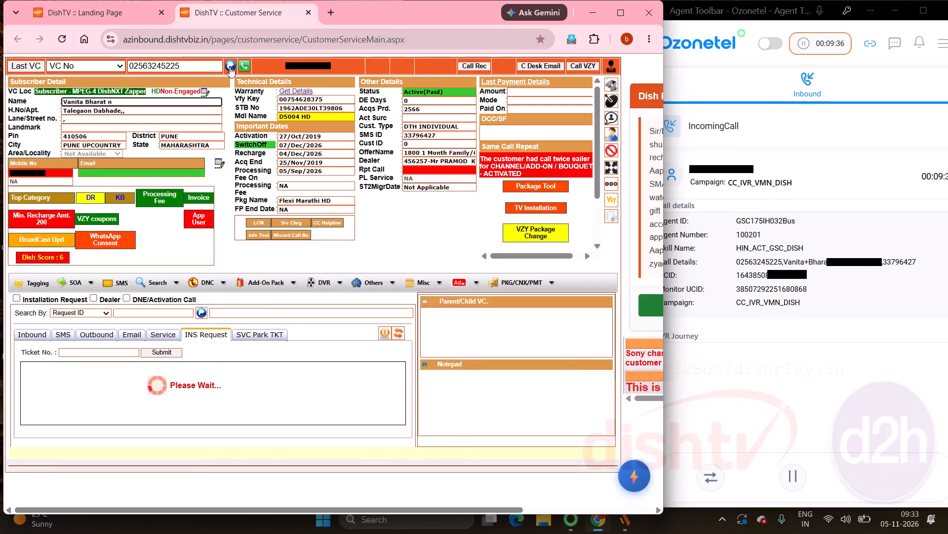
left_click(433, 126)
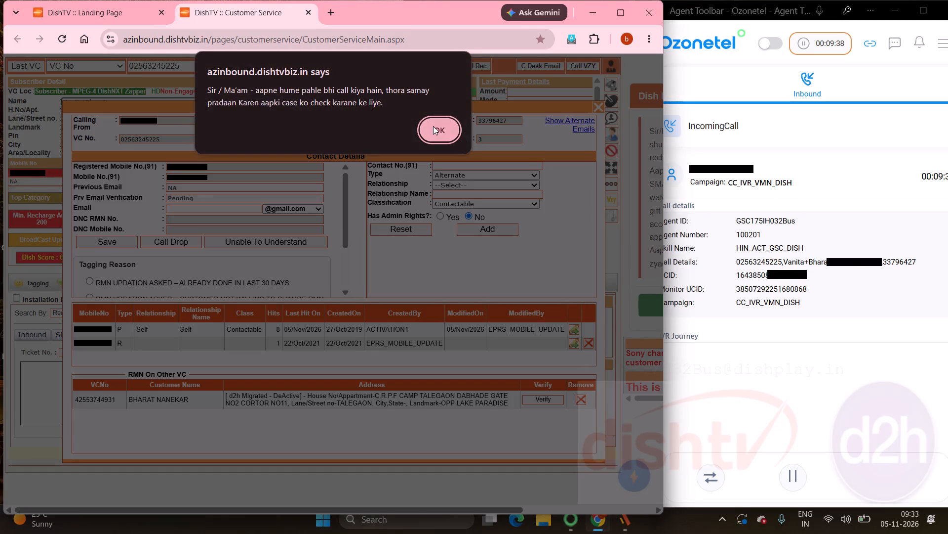
left_click(601, 107)
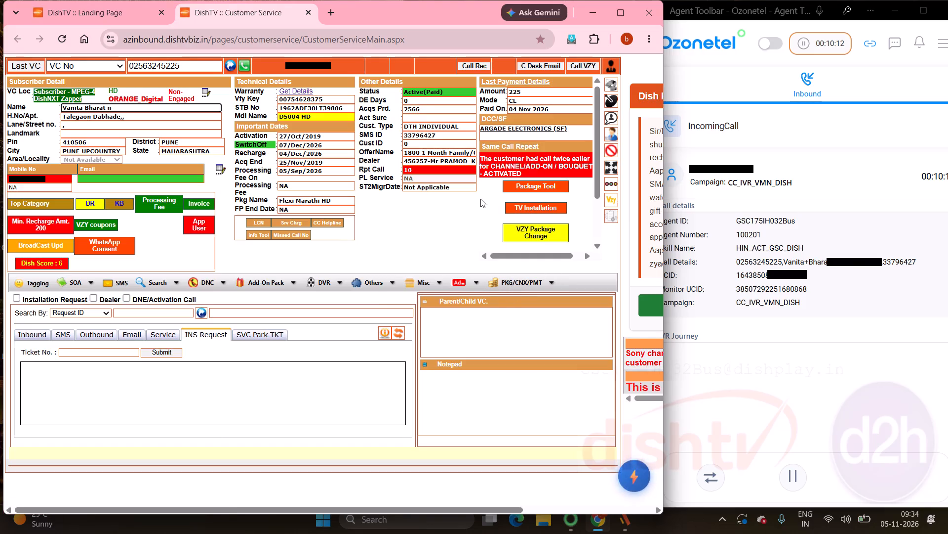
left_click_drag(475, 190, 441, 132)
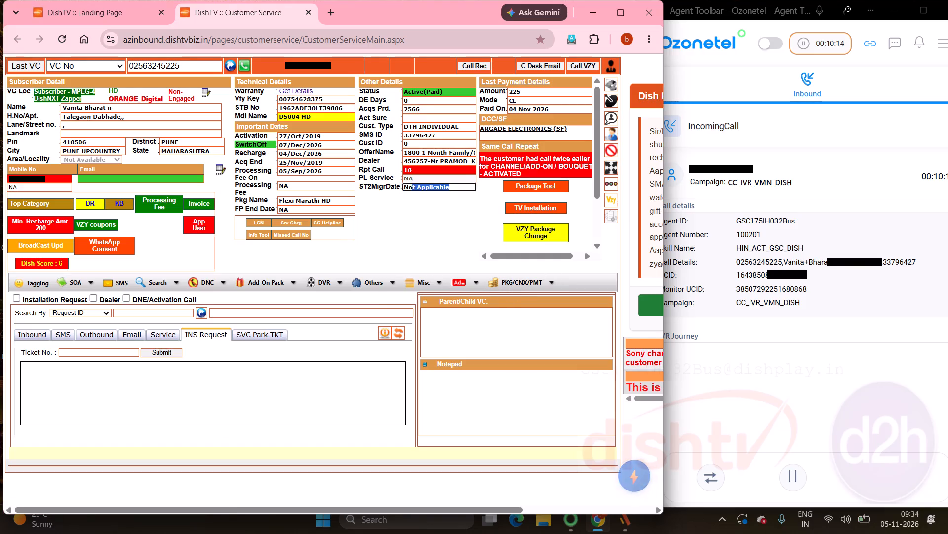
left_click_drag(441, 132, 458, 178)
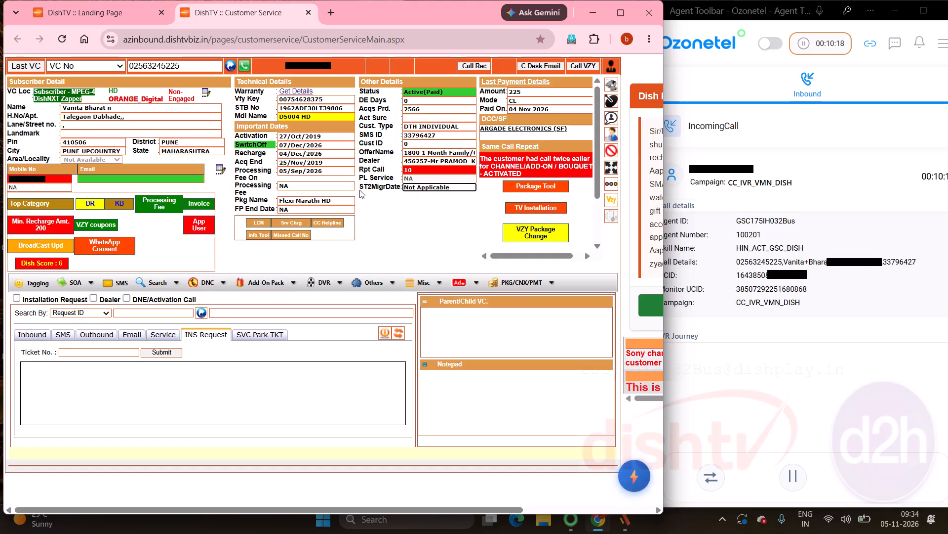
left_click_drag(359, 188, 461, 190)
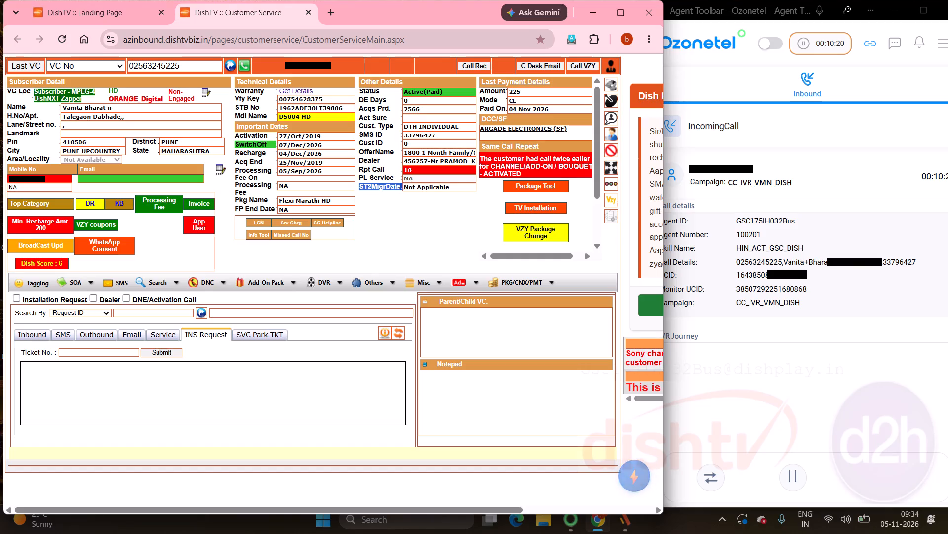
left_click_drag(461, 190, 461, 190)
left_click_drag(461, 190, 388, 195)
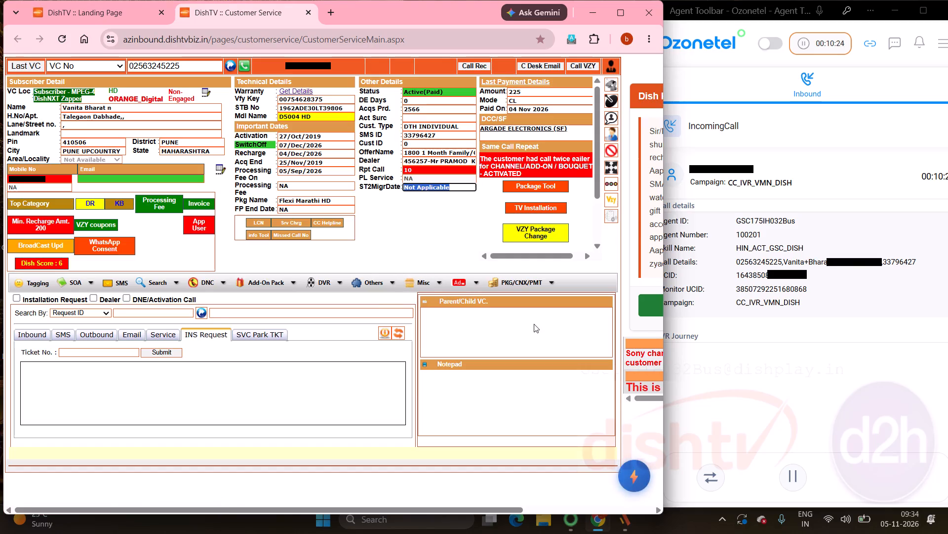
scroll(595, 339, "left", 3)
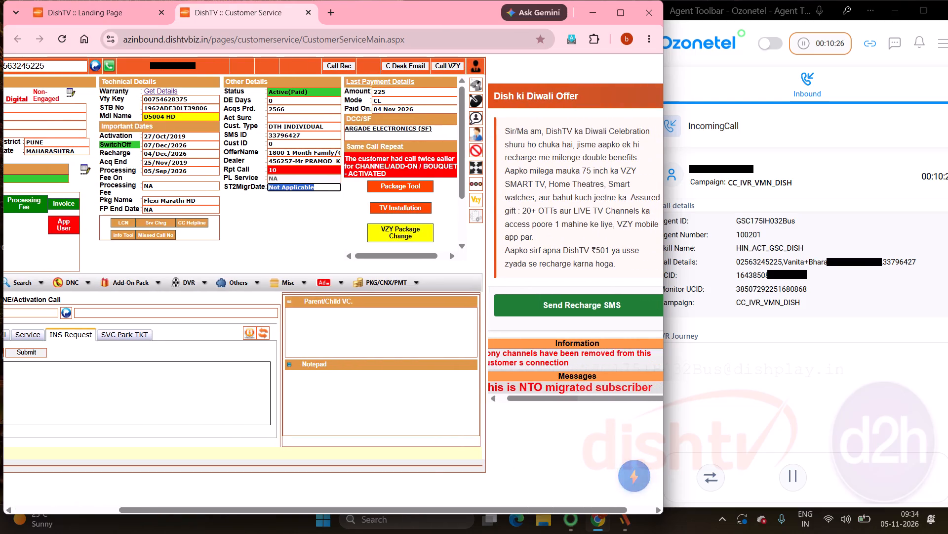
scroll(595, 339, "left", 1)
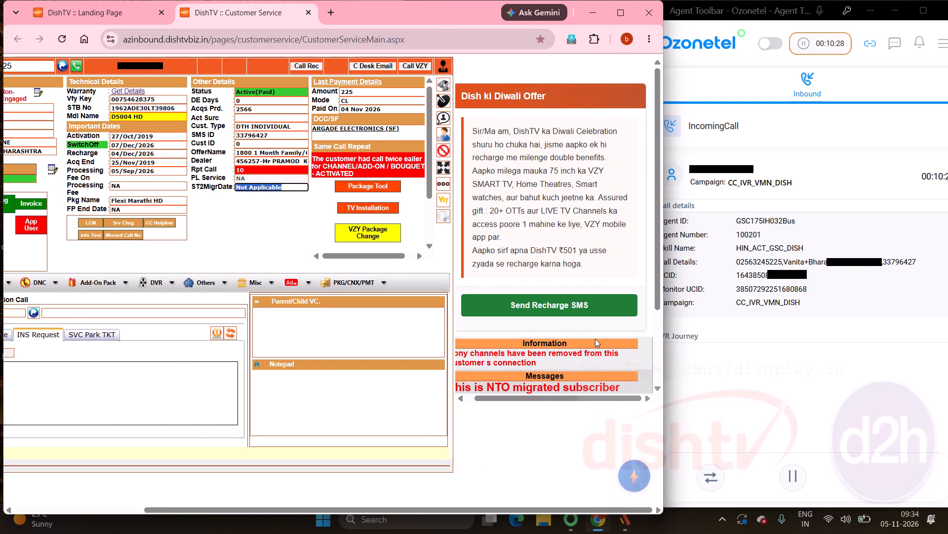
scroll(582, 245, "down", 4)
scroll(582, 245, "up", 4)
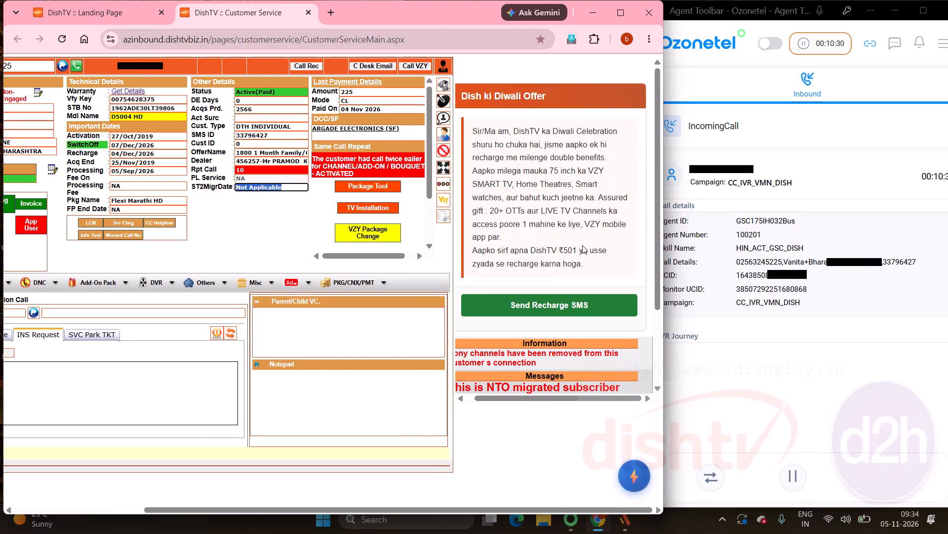
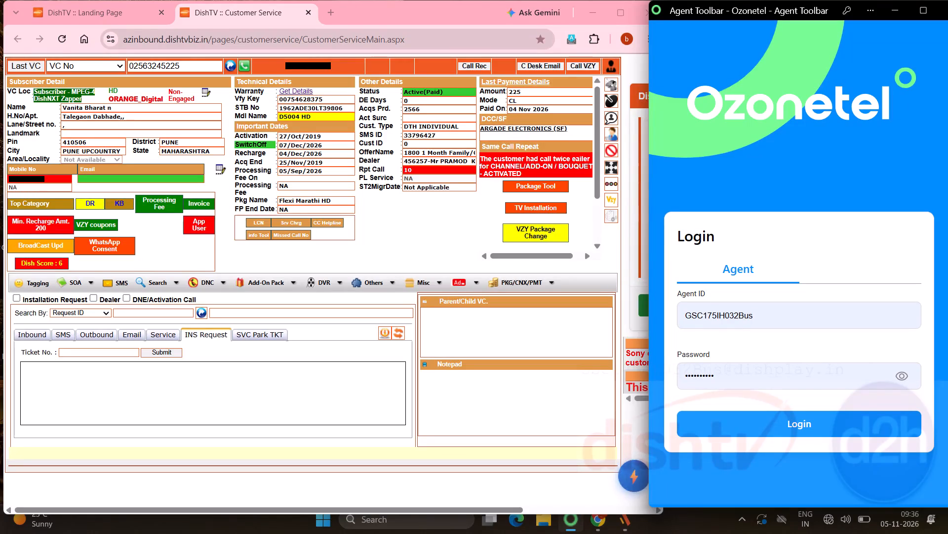
Switch to the Ozonetel Agent Toolbar and log in as agent with the credentials already filled in.
left_click(826, 428)
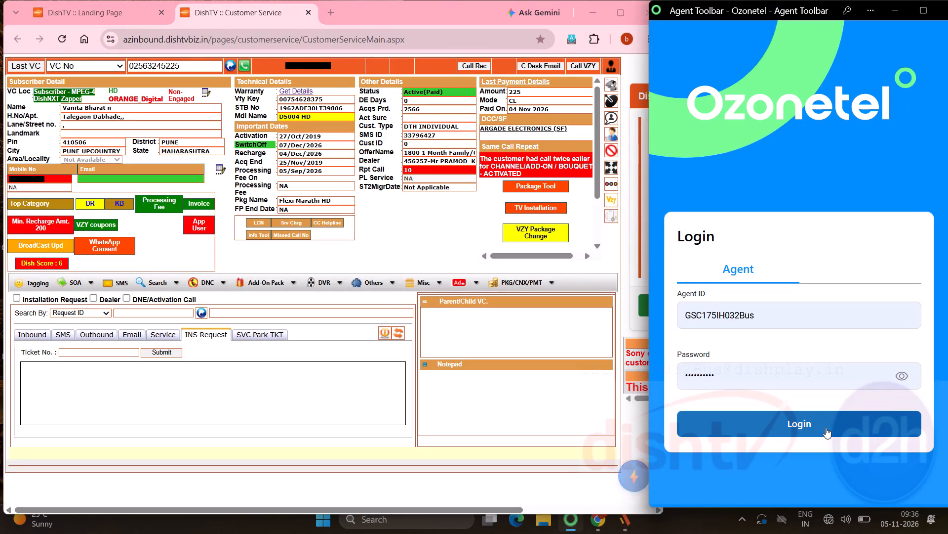
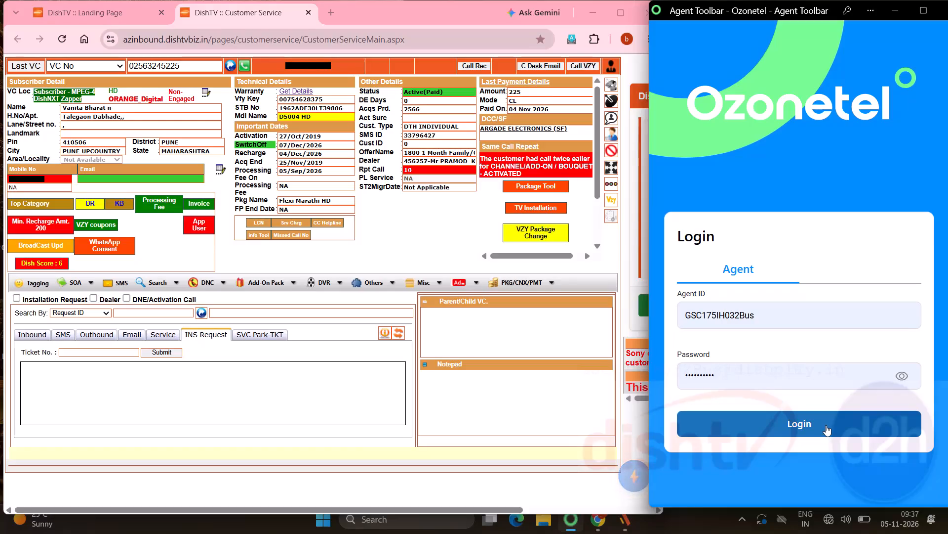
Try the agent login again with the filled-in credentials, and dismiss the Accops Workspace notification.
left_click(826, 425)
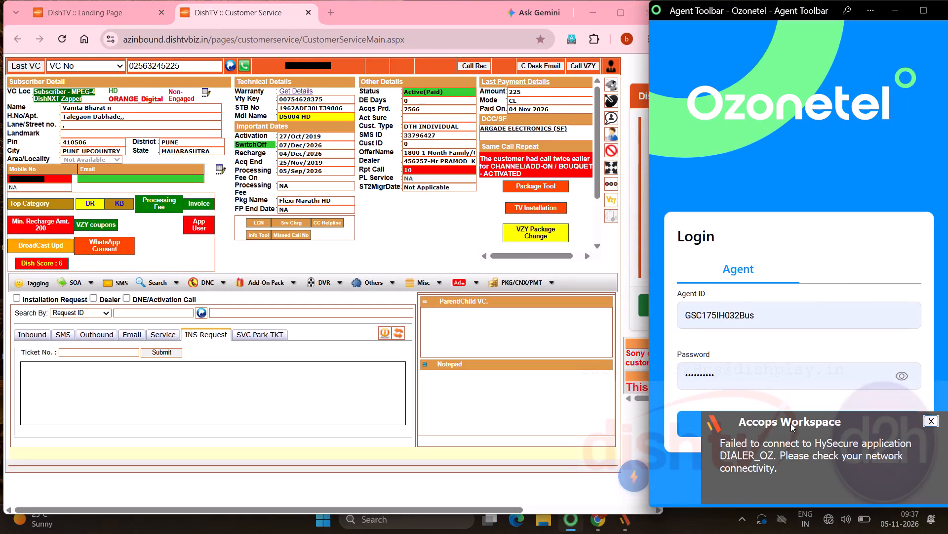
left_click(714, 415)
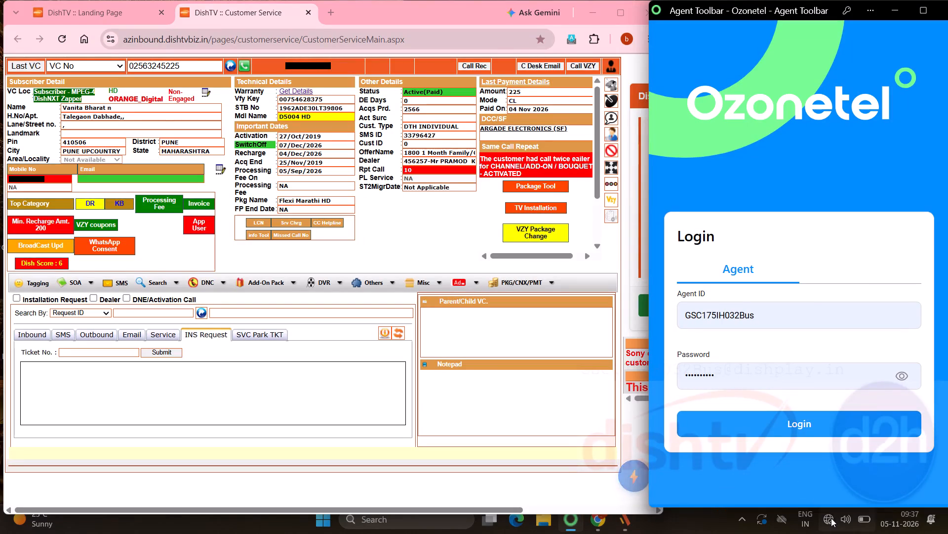
Check the computer's network connection status in the system quick settings, and close them again.
left_click(831, 520)
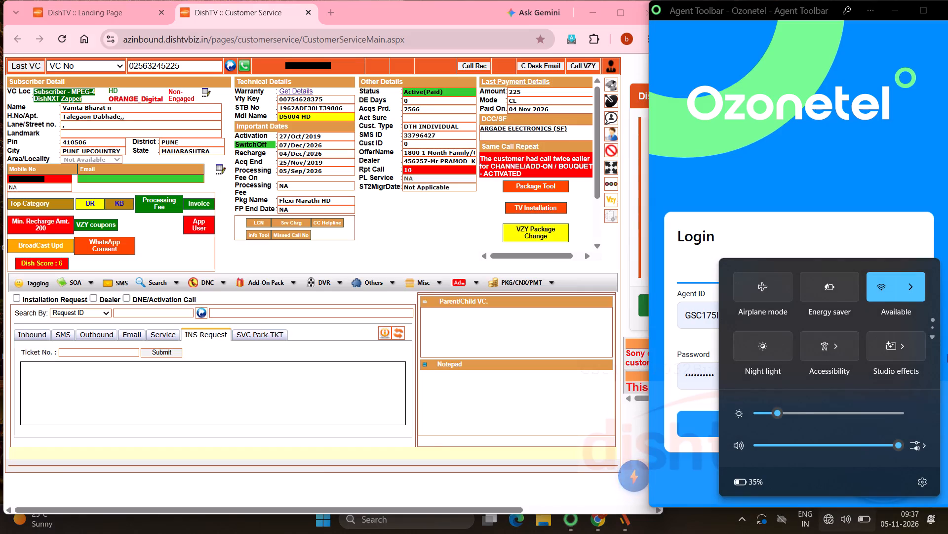
left_click(826, 172)
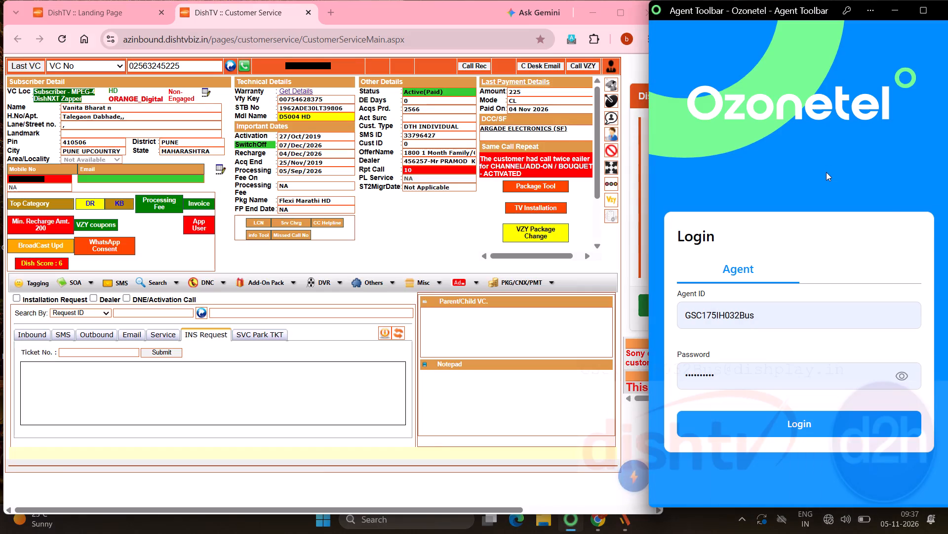
Close the Ozonetel Agent Toolbar and the browser window holding the DishTV landing and customer service pages.
left_click(947, 10)
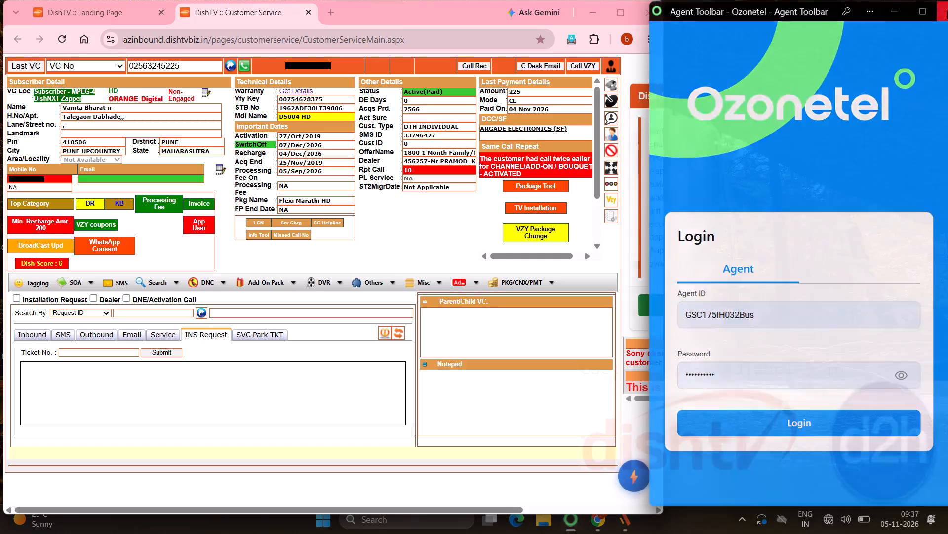
left_click(648, 12)
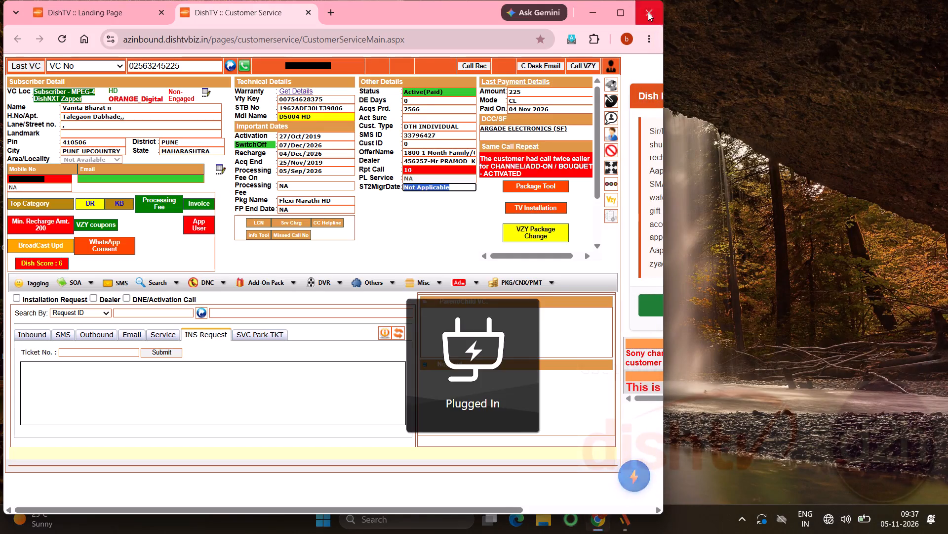
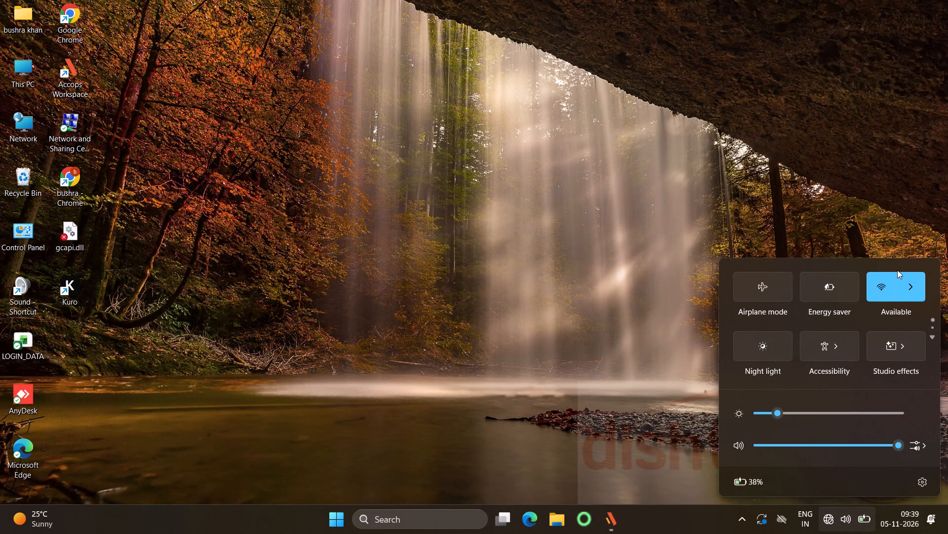
Check the Wi-Fi connection in the list of available networks, and close the list.
double_click(907, 280)
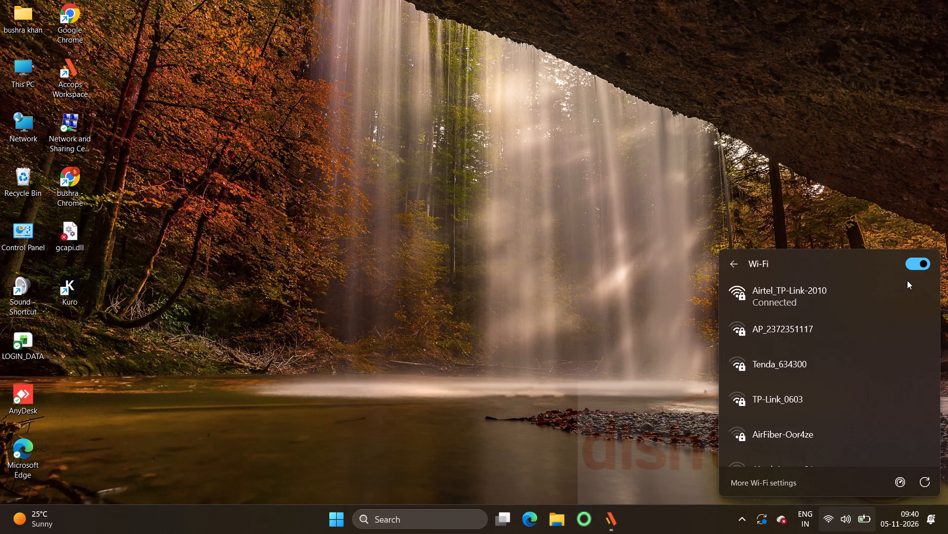
left_click(635, 285)
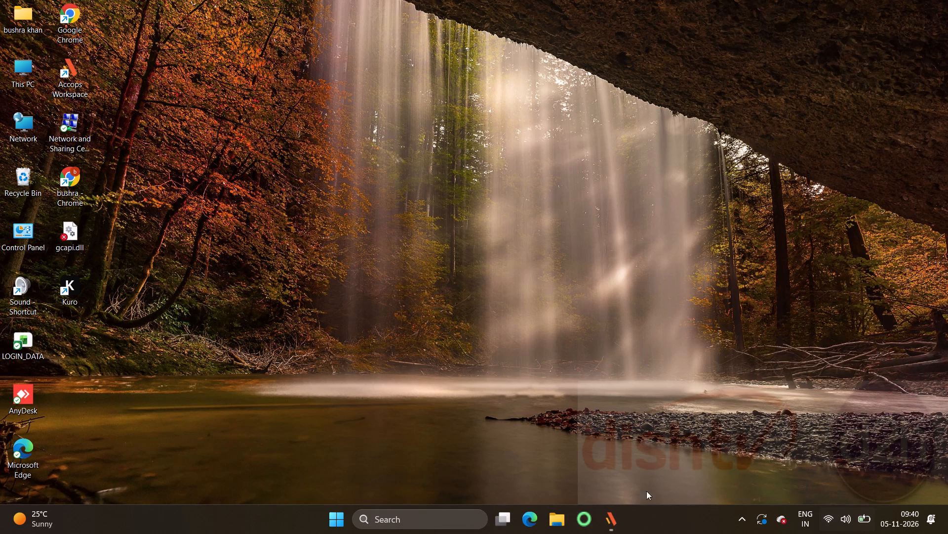
Bring up Accops Workspace and launch the DISH_CRM application from the favorites.
left_click(617, 519)
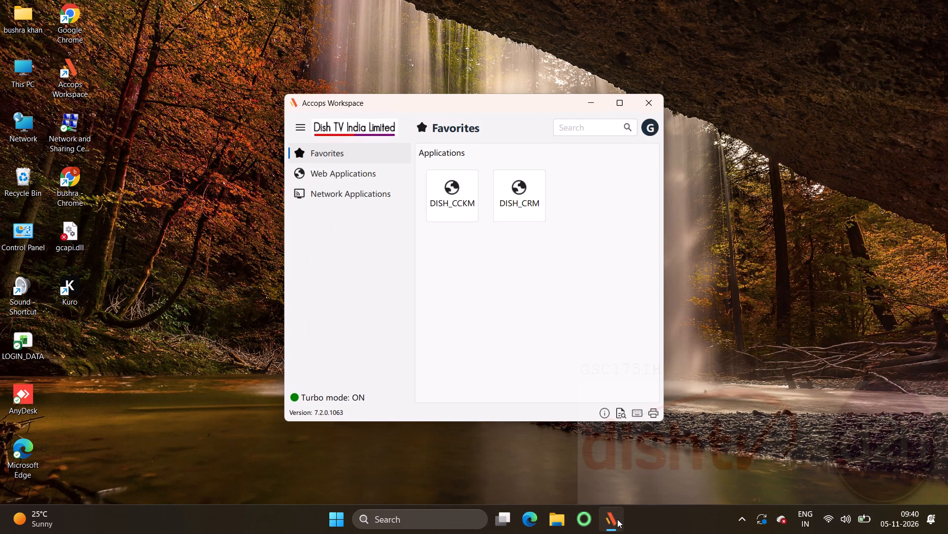
double_click(533, 193)
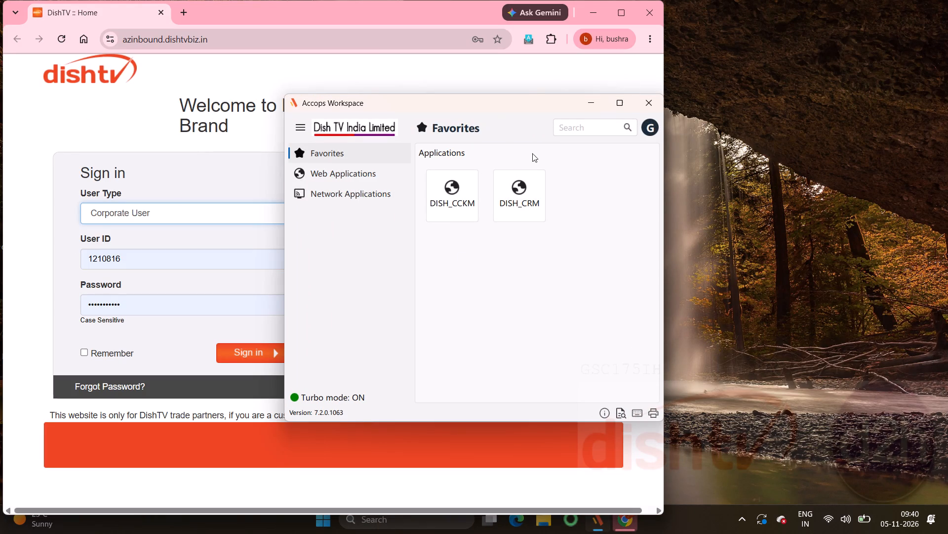
Minimize the Accops Workspace window and sign in to the DishTV portal as Corporate User with the prefilled credentials.
left_click(588, 101)
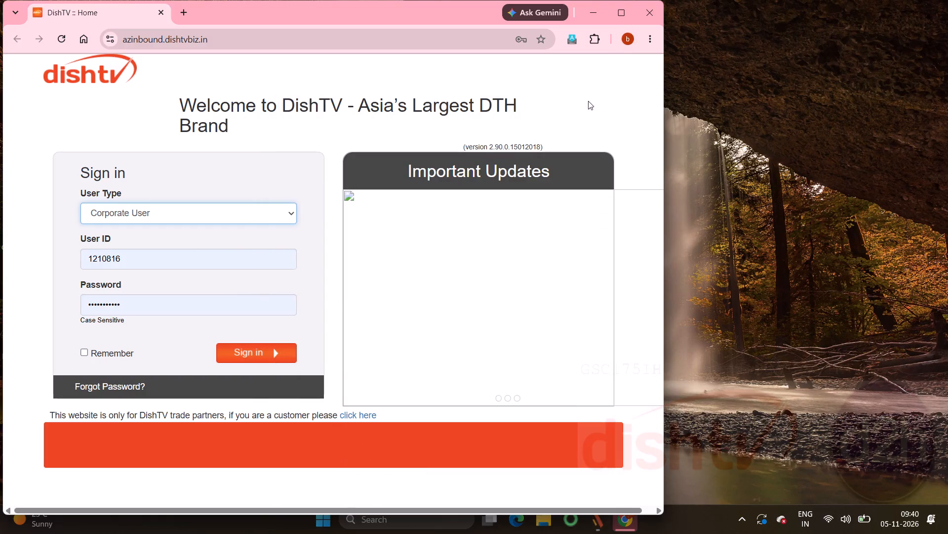
left_click(251, 355)
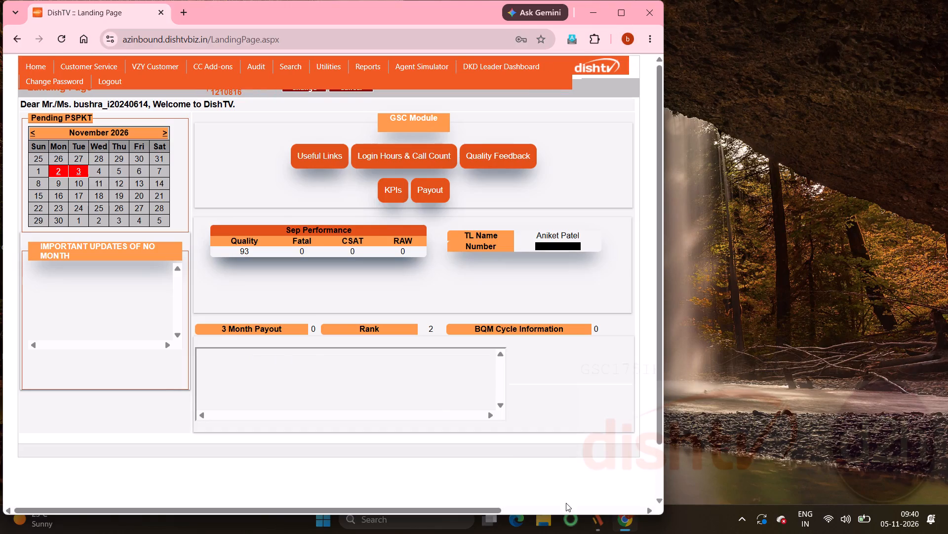
Switch to the Ozonetel Agent Toolbar and log in as agent with the prefilled credentials.
left_click(571, 525)
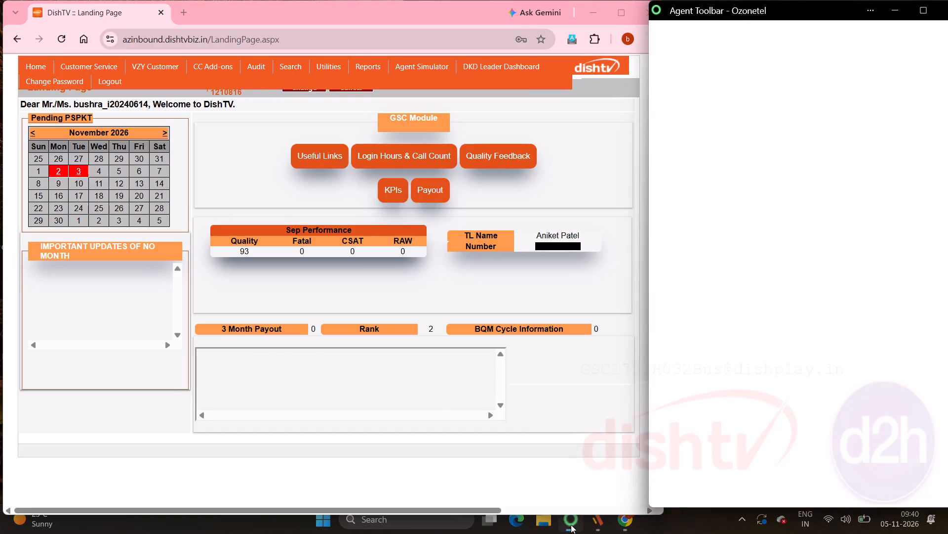
left_click(757, 414)
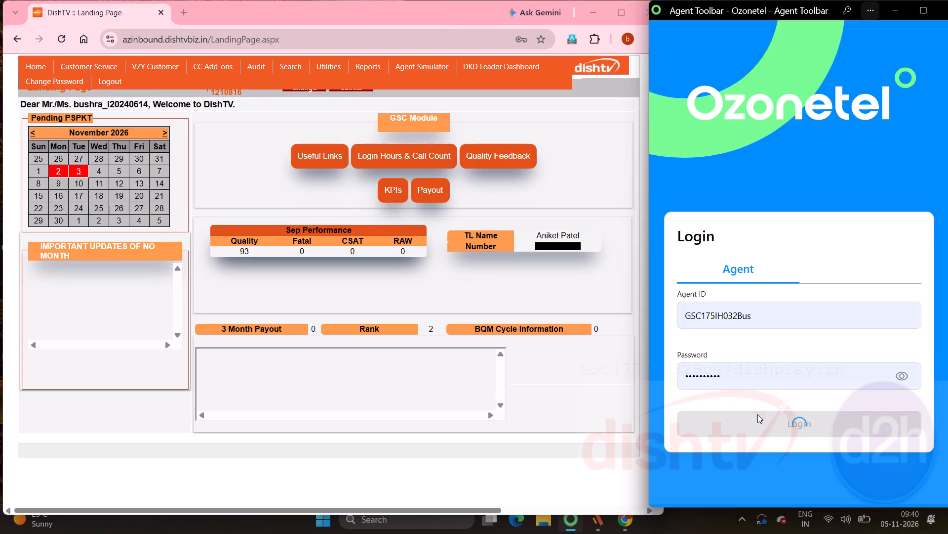
Return to the DishTV portal in Chrome and open the Customer Service section.
left_click(101, 65)
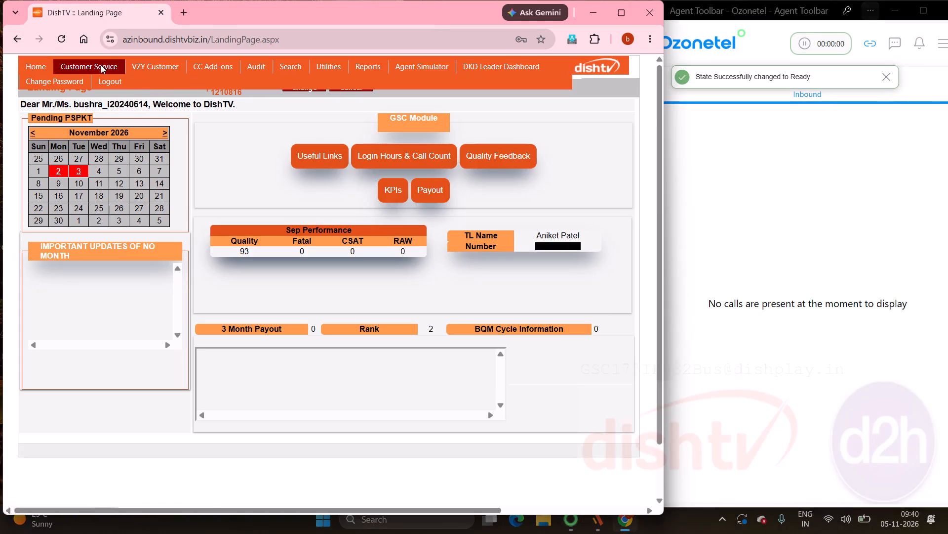
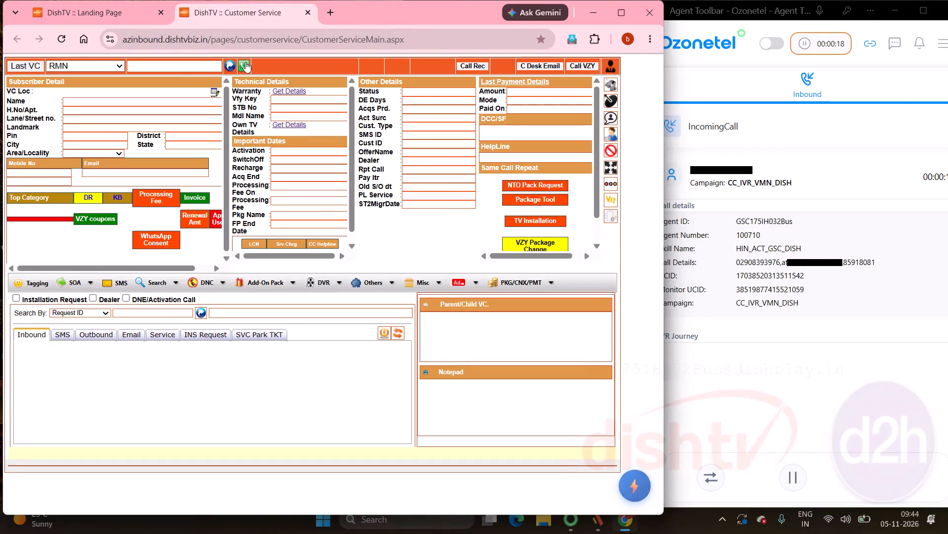
Load the incoming caller's subscriber record in Customer Service and dismiss the repeat-call alert.
left_click(245, 64)
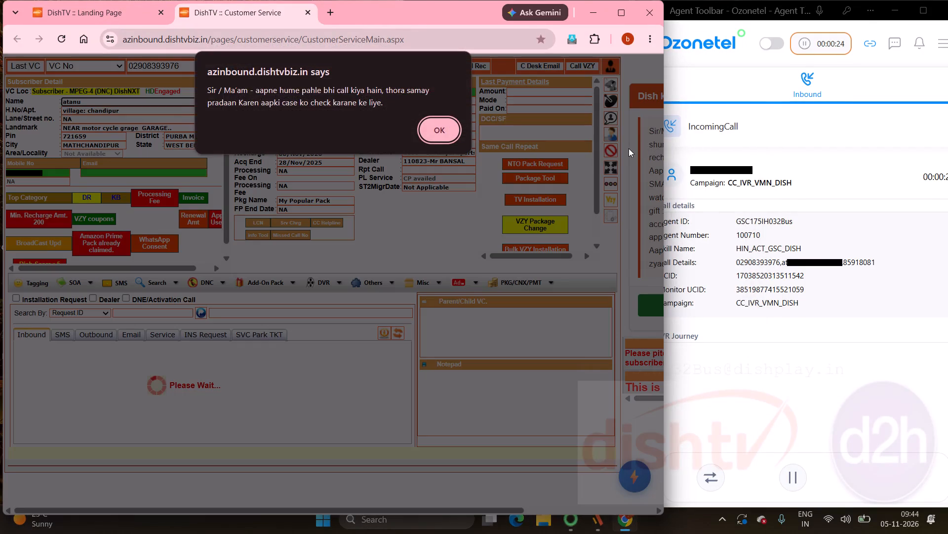
left_click(444, 132)
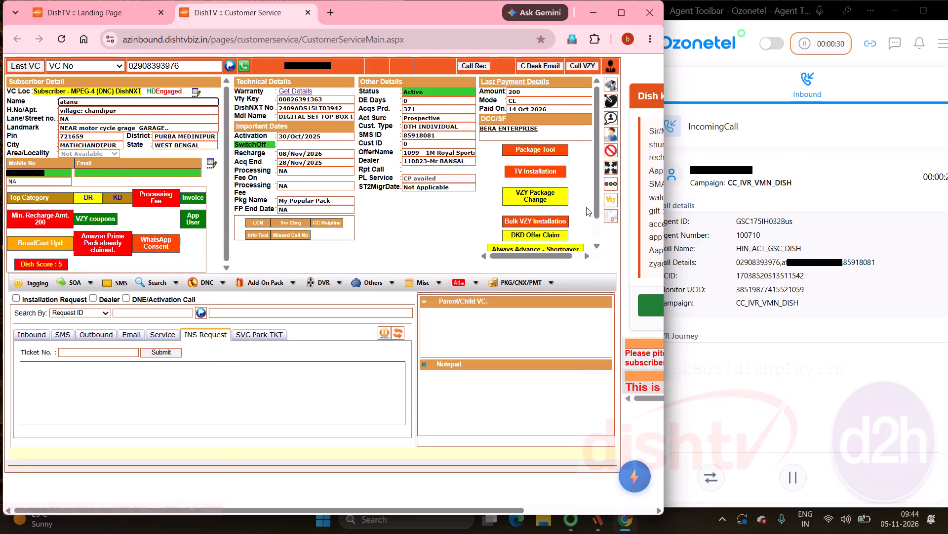
Open the Package Tool for the subscriber and look through the current packs, add-ons, bouquets and a-la-carte channels.
left_click(534, 151)
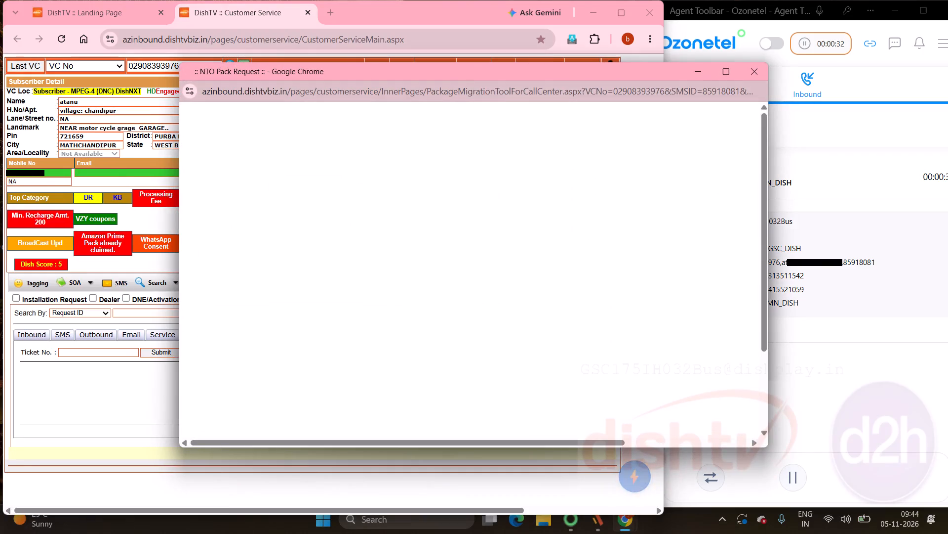
left_click_drag(464, 76, 391, 78)
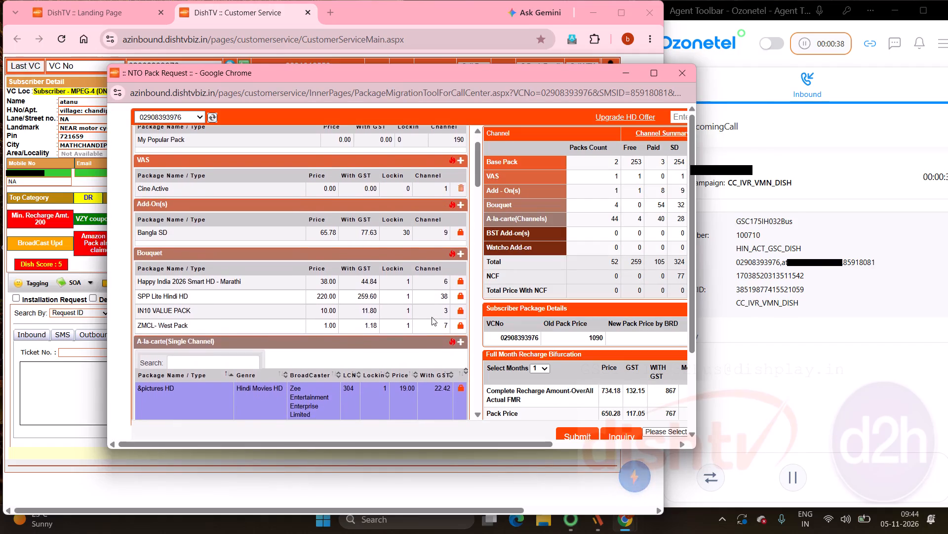
scroll(432, 317, "down", 2)
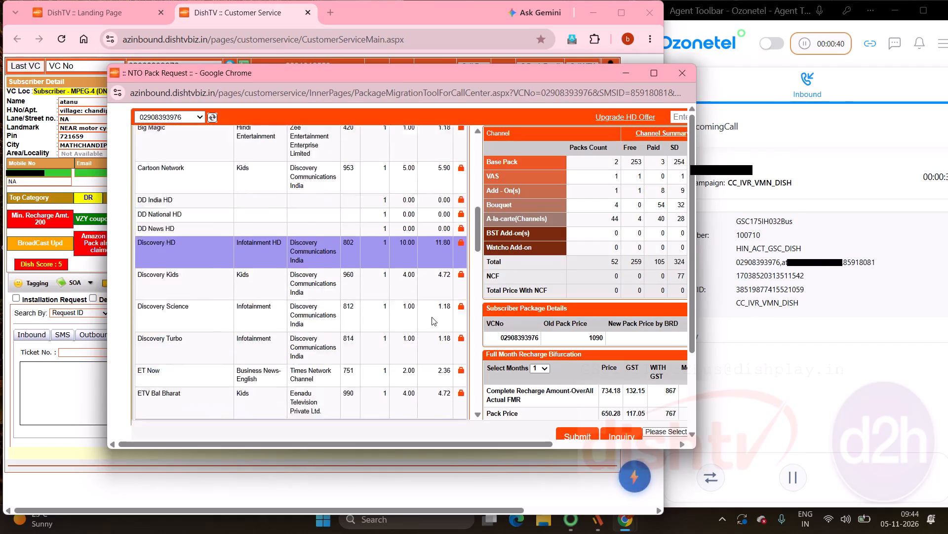
scroll(432, 317, "down", 8)
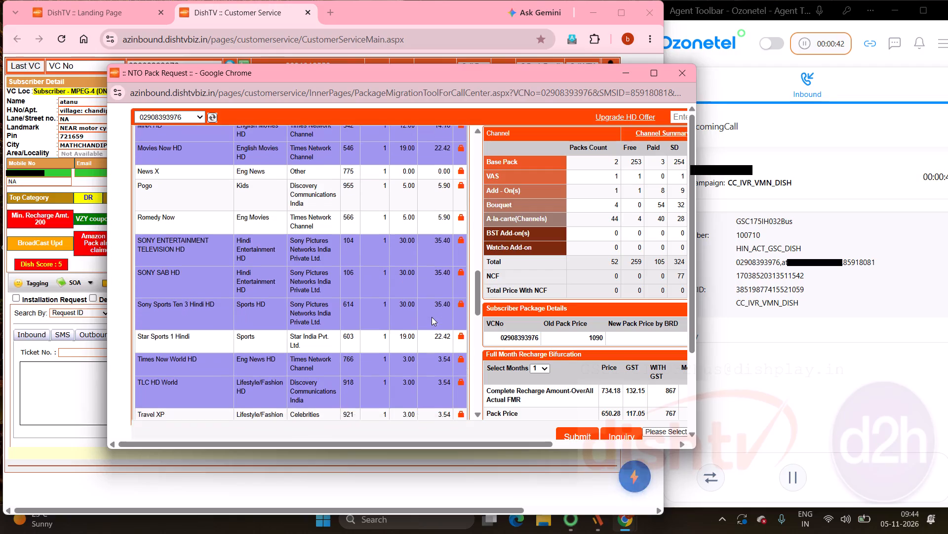
scroll(432, 317, "down", 11)
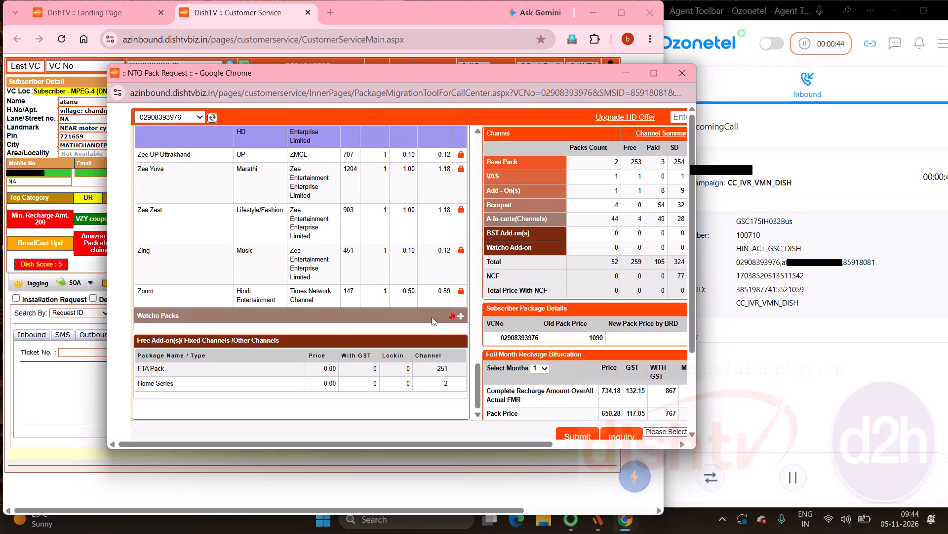
scroll(432, 317, "up", 7)
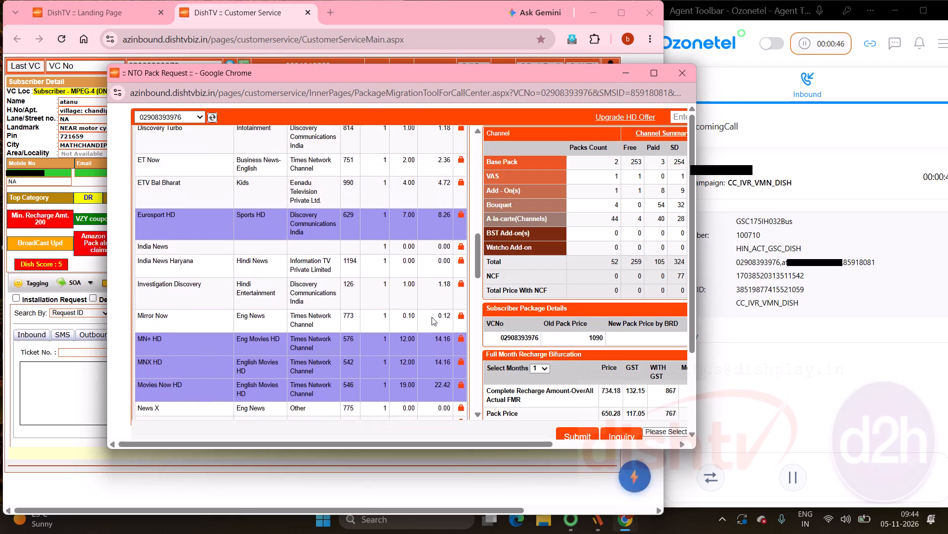
scroll(432, 317, "up", 4)
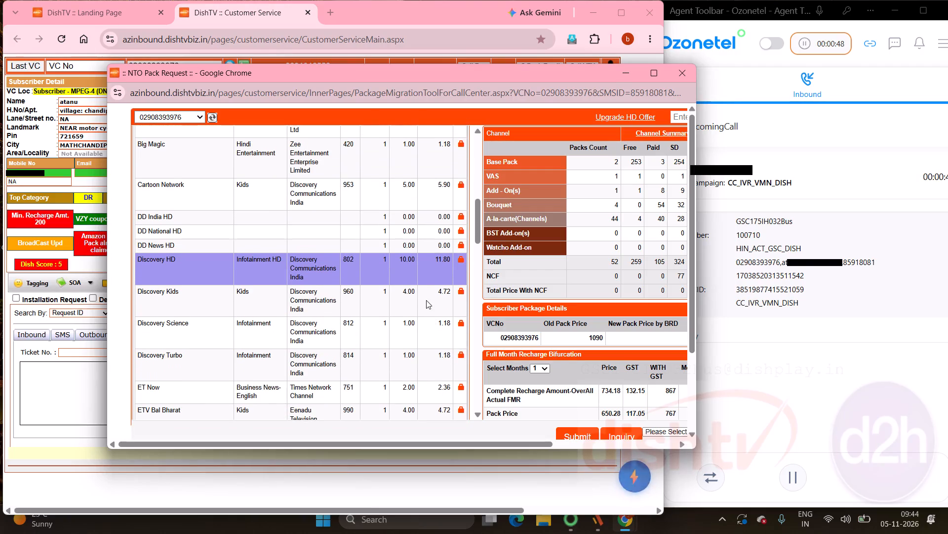
scroll(414, 264, "up", 3)
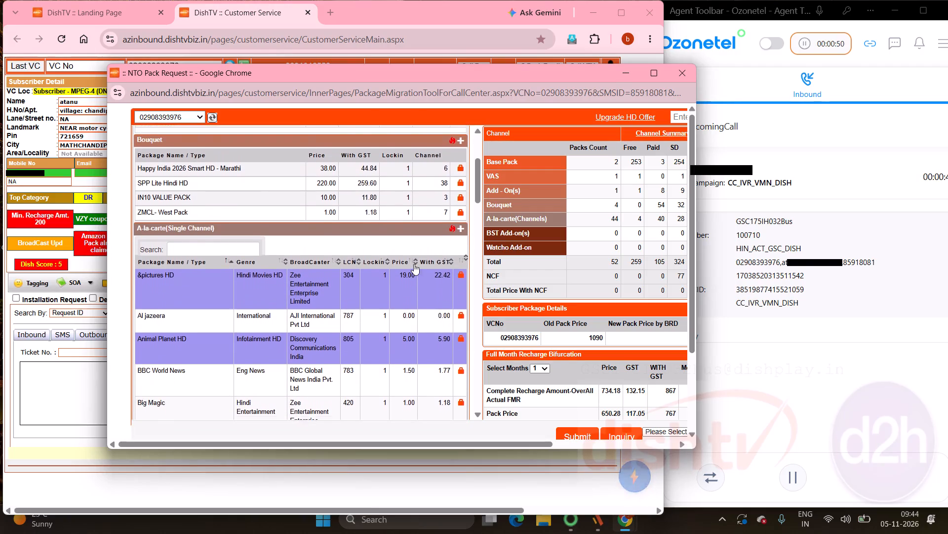
scroll(414, 264, "up", 3)
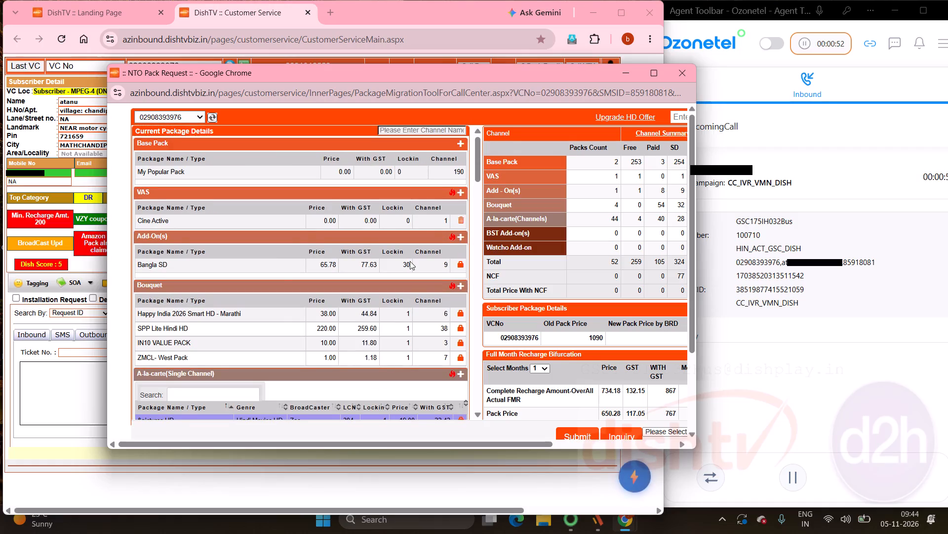
Recheck the subscriber's add-on, bouquets and a-la-carte channels in the current package details.
scroll(390, 335, "down", 1)
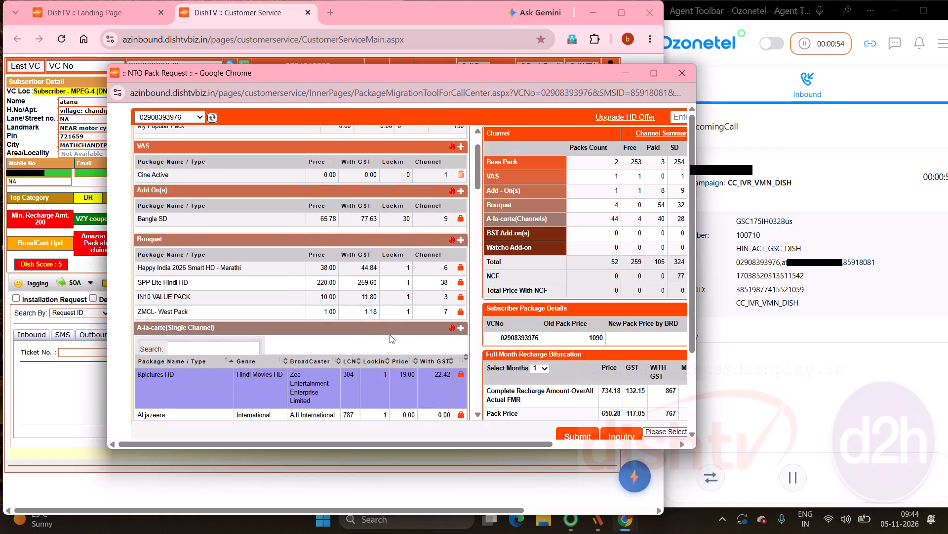
scroll(390, 335, "down", 1)
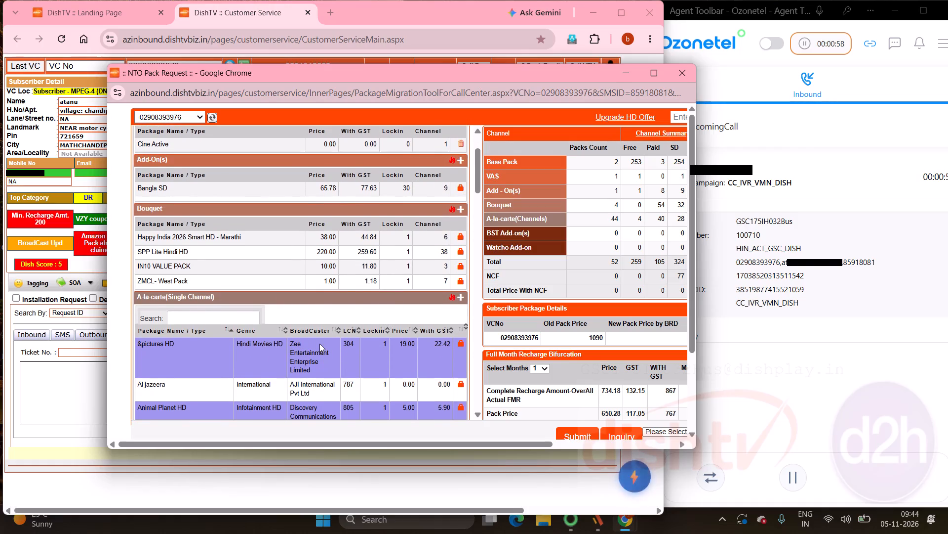
scroll(319, 344, "down", 1)
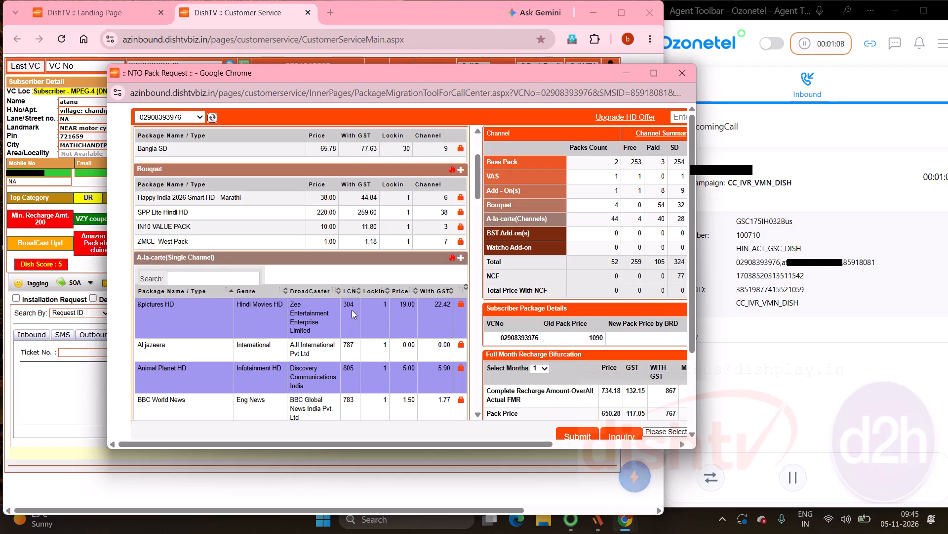
scroll(352, 310, "down", 2)
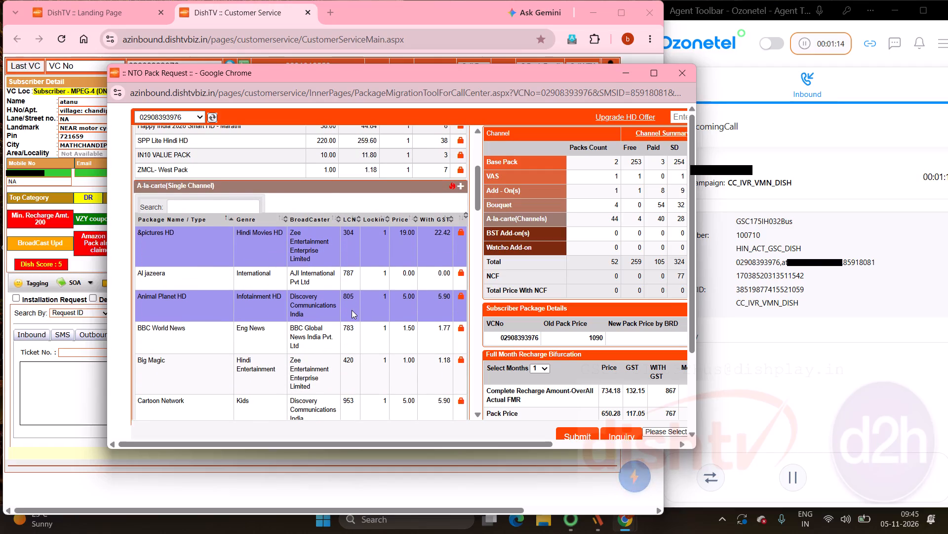
scroll(352, 310, "down", 2)
scroll(352, 310, "up", 3)
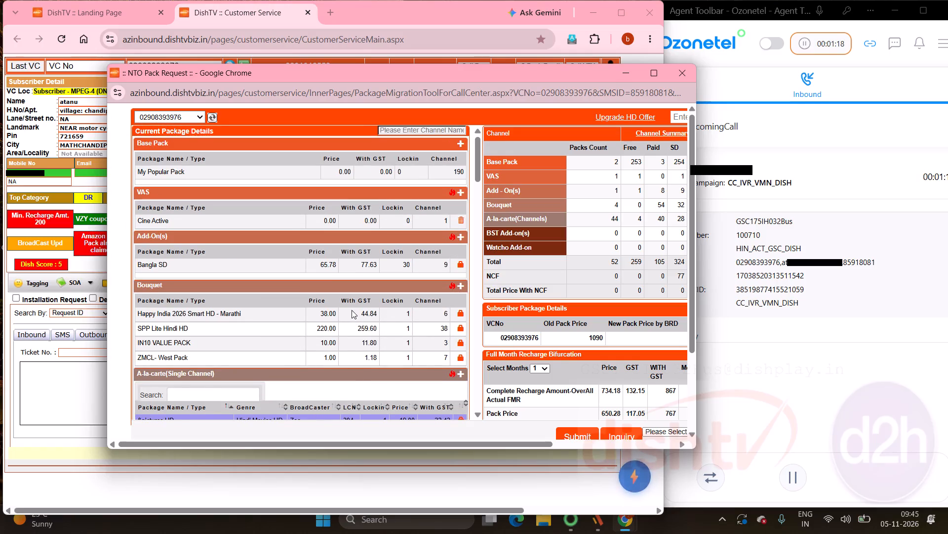
scroll(352, 310, "down", 1)
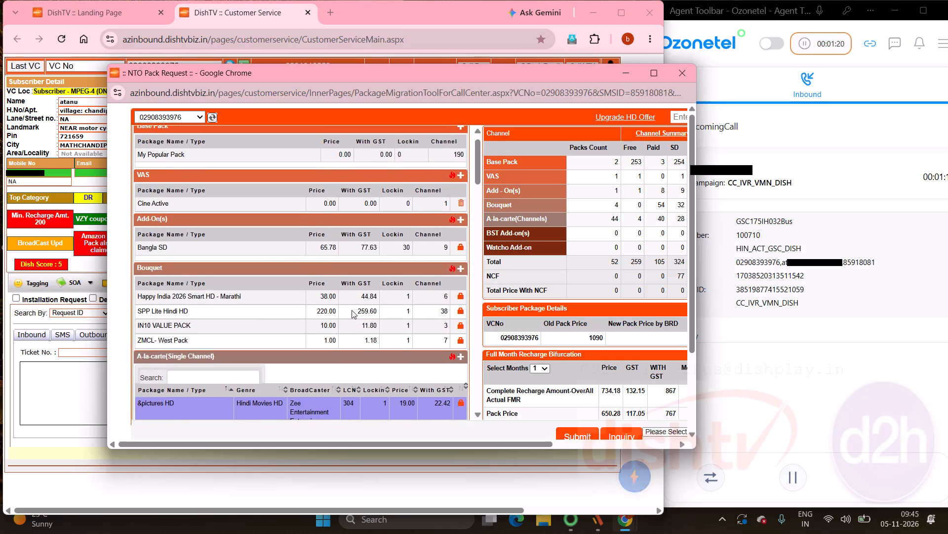
scroll(352, 310, "down", 1)
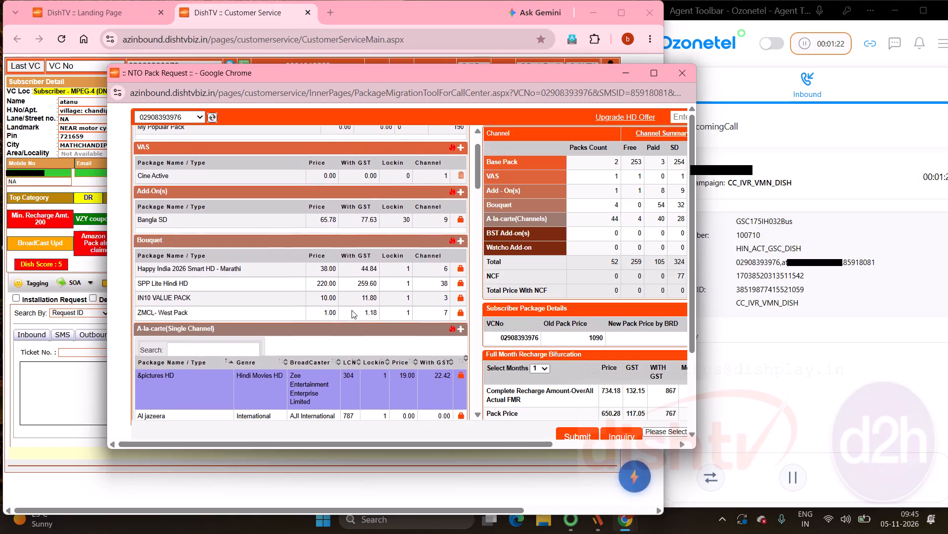
scroll(352, 310, "down", 4)
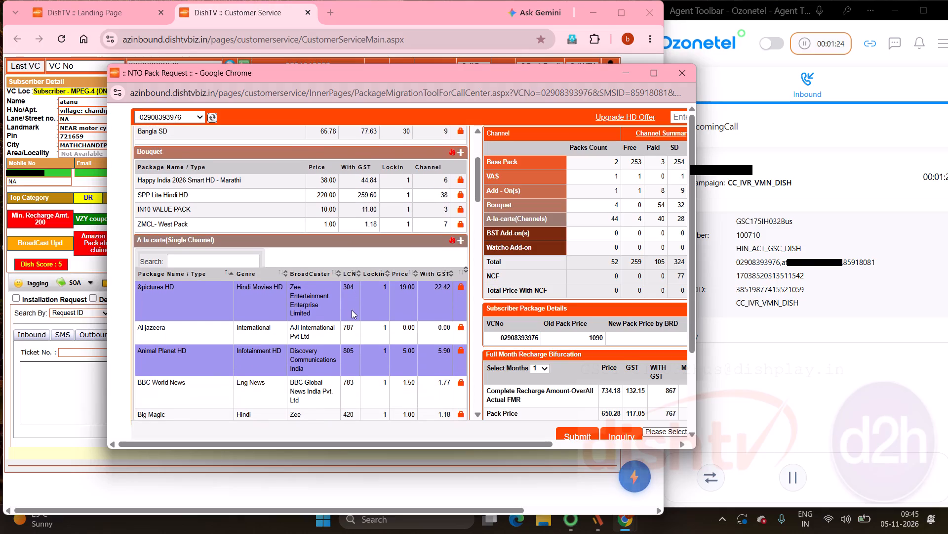
scroll(352, 310, "down", 3)
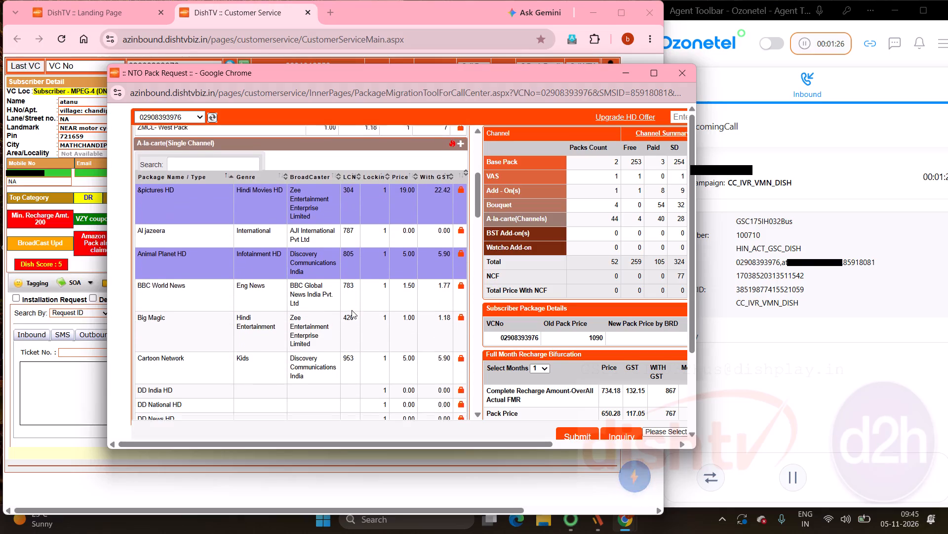
scroll(352, 310, "down", 3)
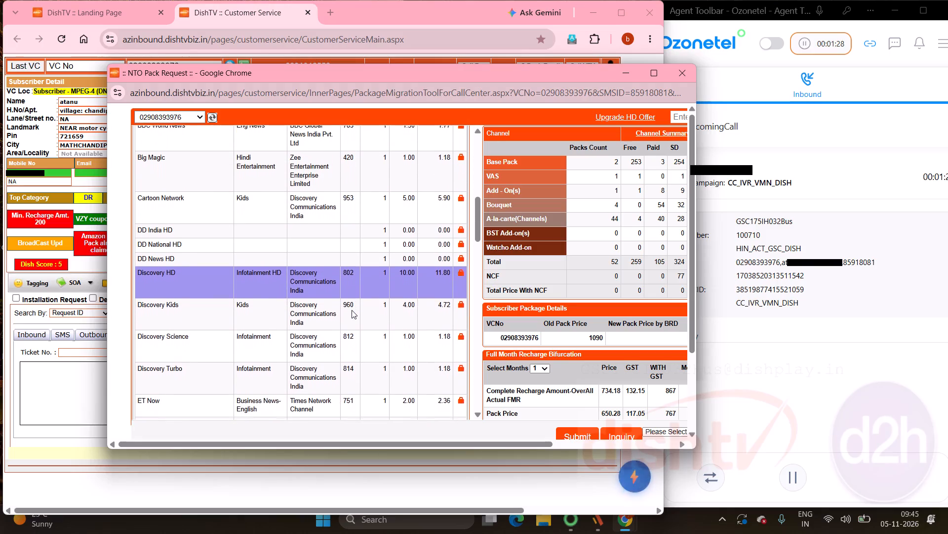
scroll(352, 310, "down", 1)
scroll(352, 310, "up", 1)
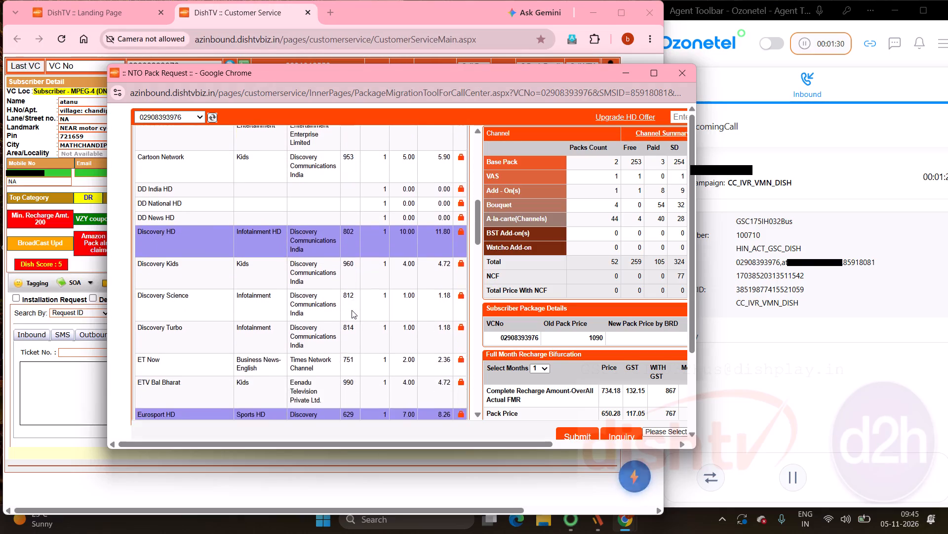
scroll(352, 310, "up", 1)
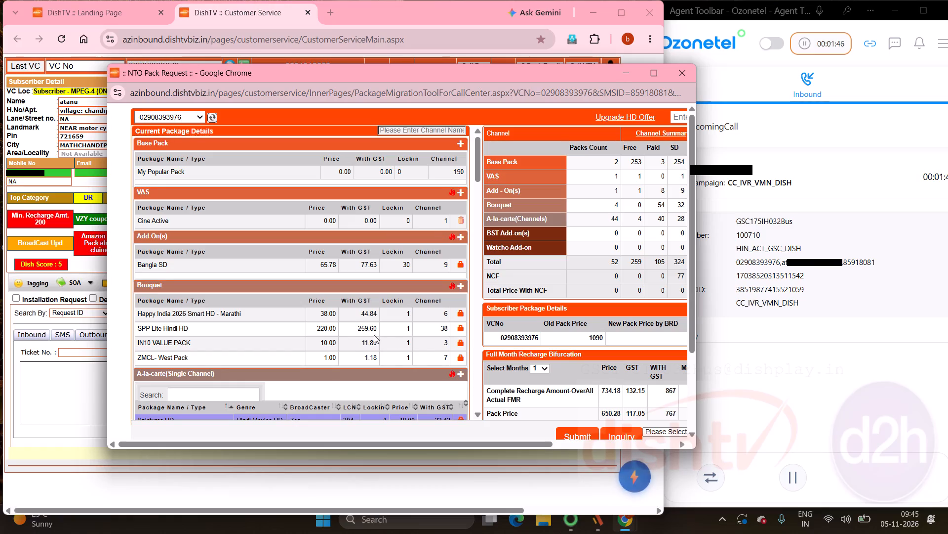
scroll(374, 335, "down", 1)
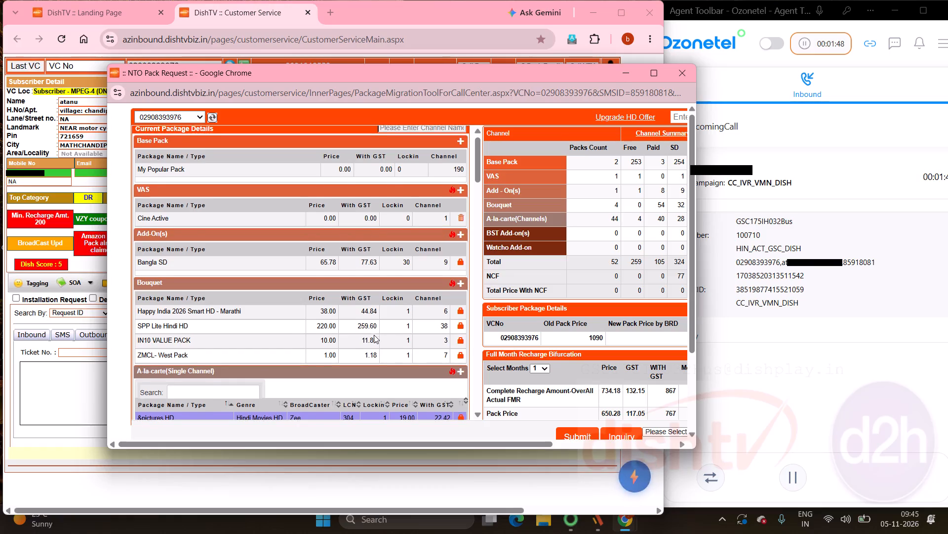
scroll(374, 335, "down", 1)
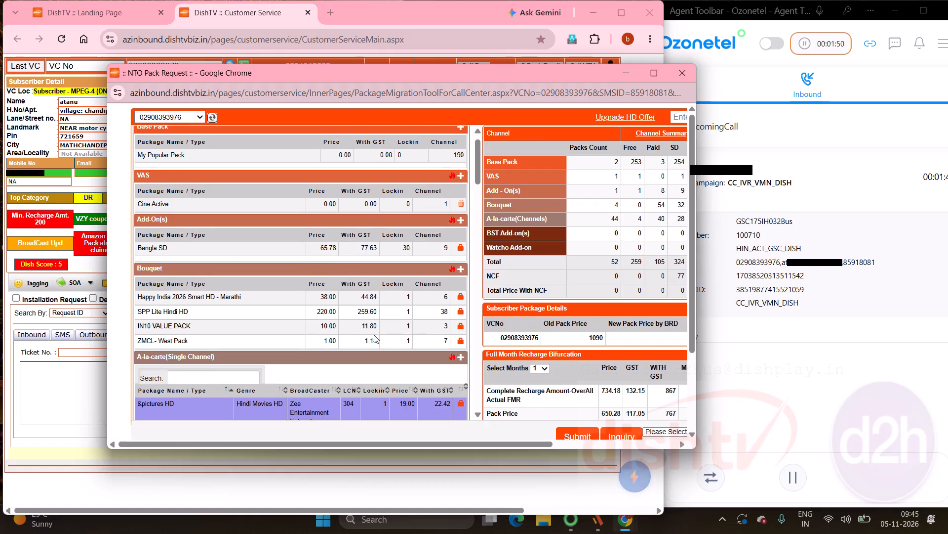
Expand the SPP Lite Hindi HD bouquet, examine its channel list, and close the NTO Pack Request window.
left_click(159, 312)
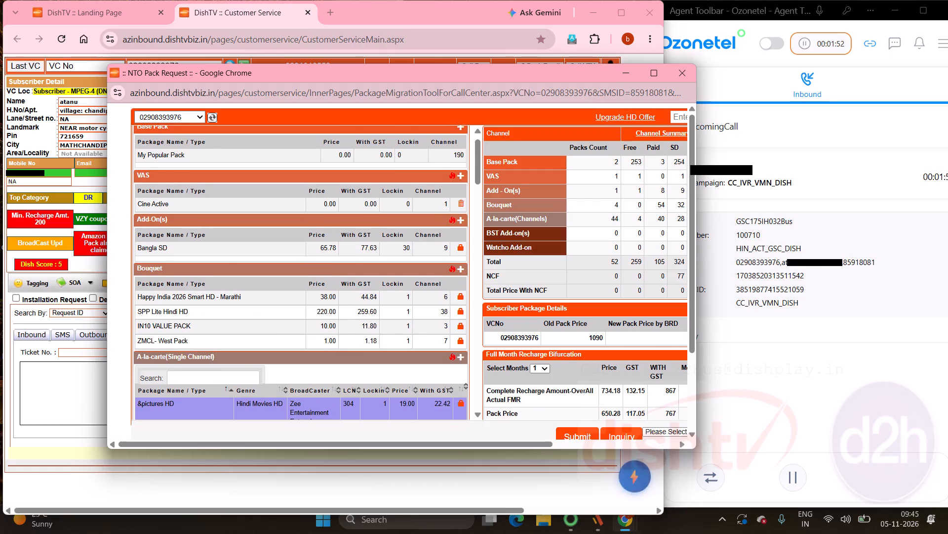
scroll(200, 396, "down", 2)
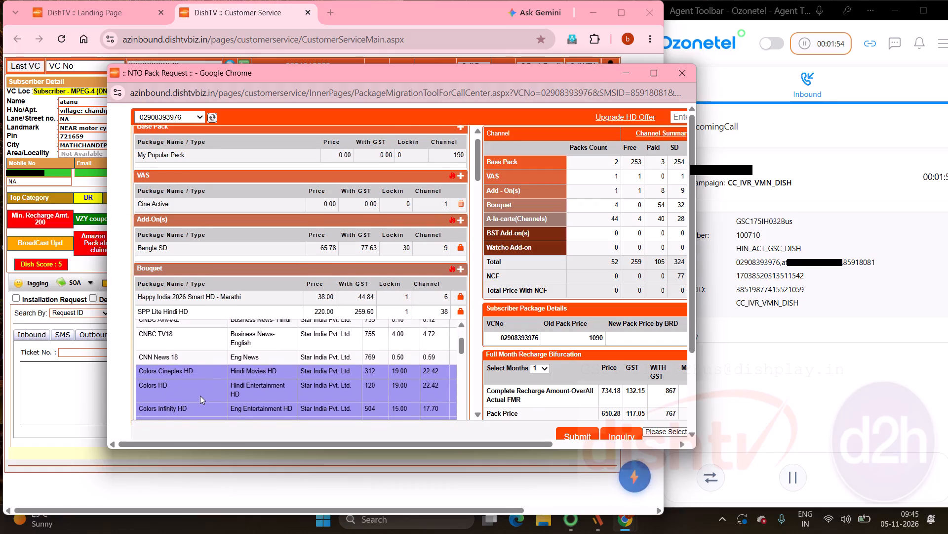
scroll(200, 396, "down", 4)
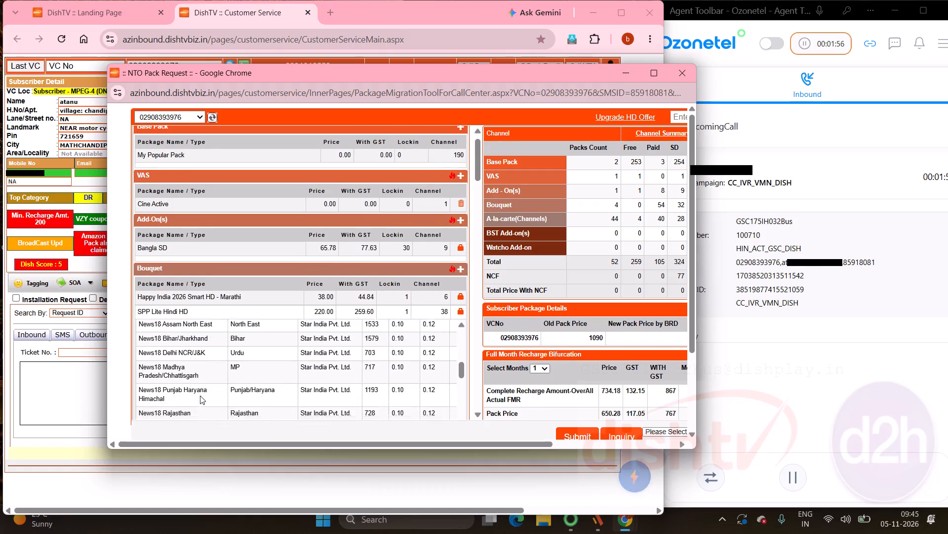
scroll(200, 396, "down", 4)
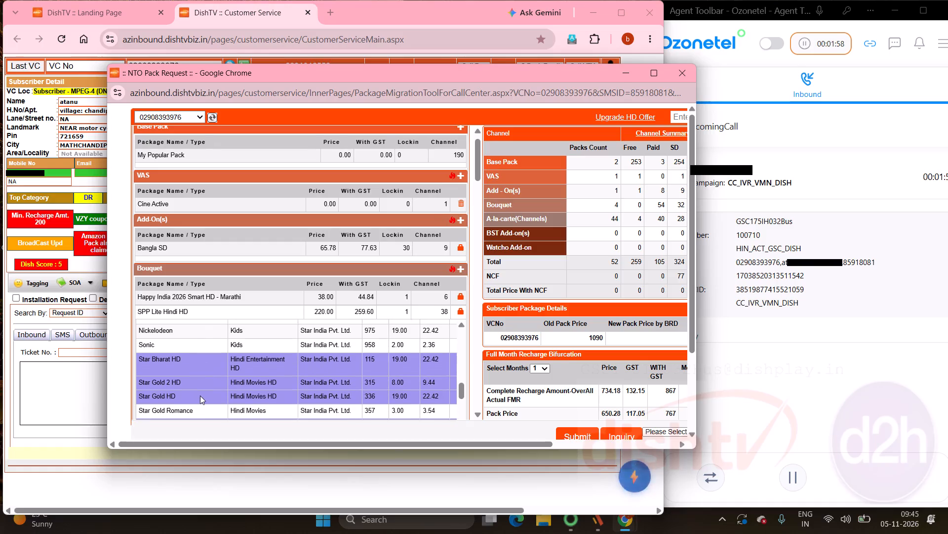
scroll(200, 396, "down", 1)
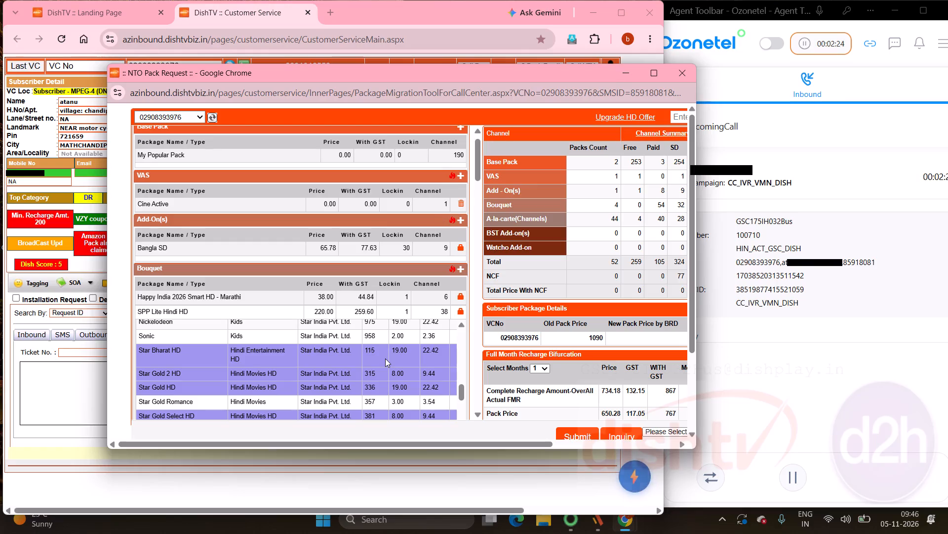
scroll(327, 374, "down", 3)
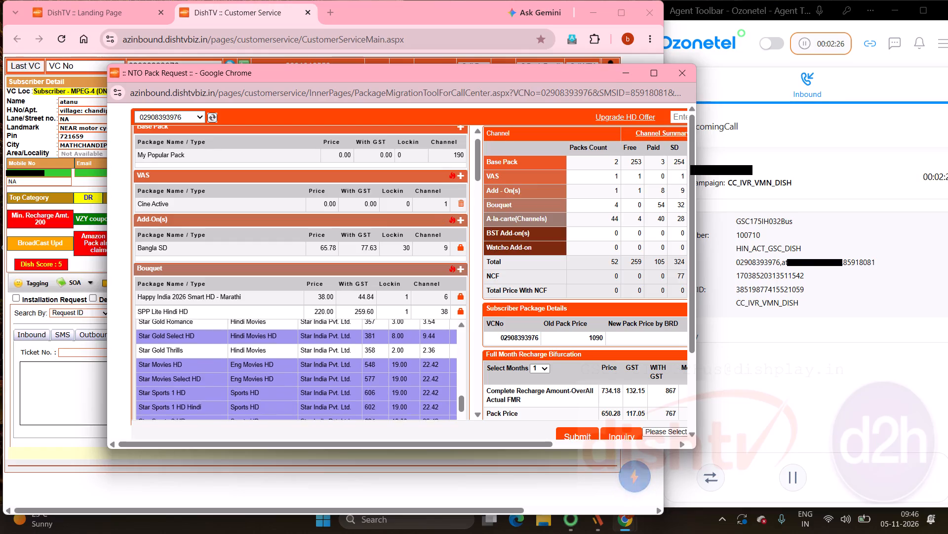
scroll(327, 374, "down", 5)
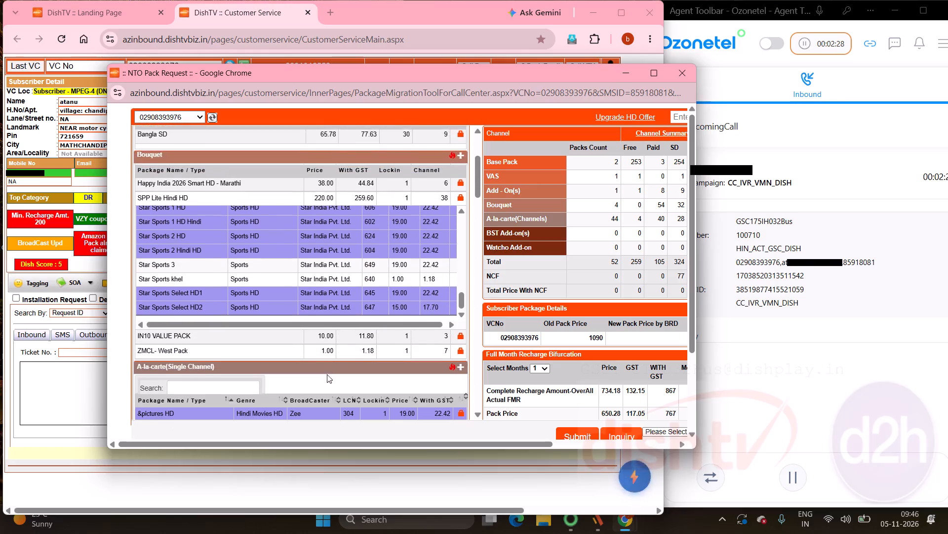
scroll(327, 374, "down", 1)
scroll(327, 374, "up", 3)
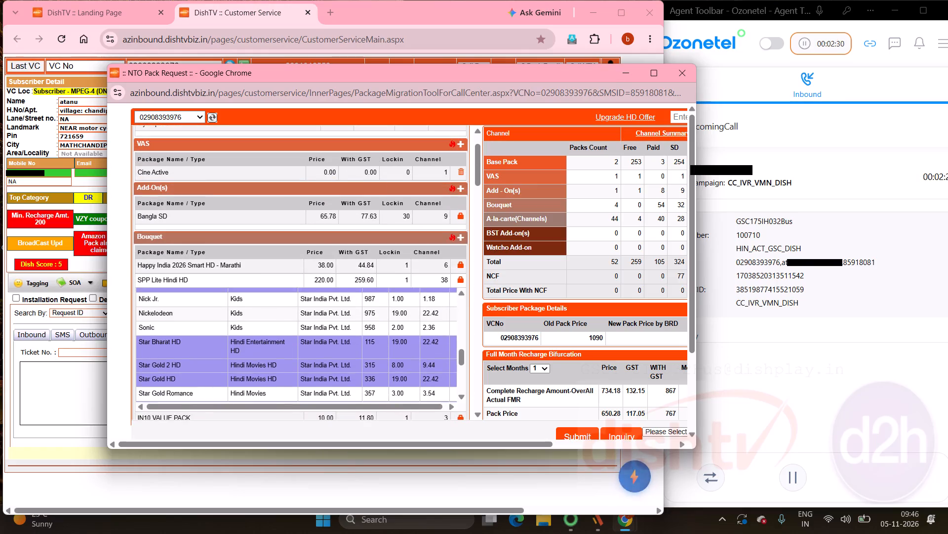
scroll(327, 374, "up", 2)
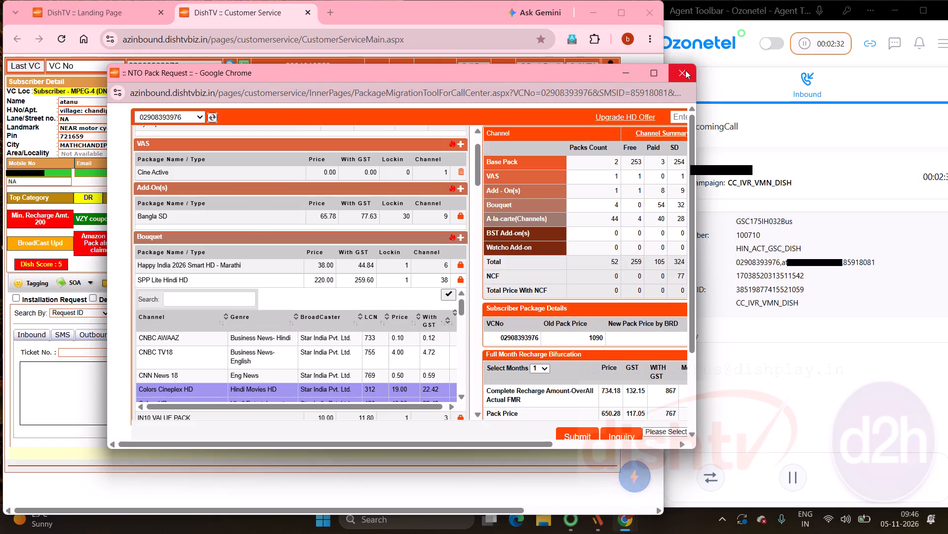
left_click(685, 70)
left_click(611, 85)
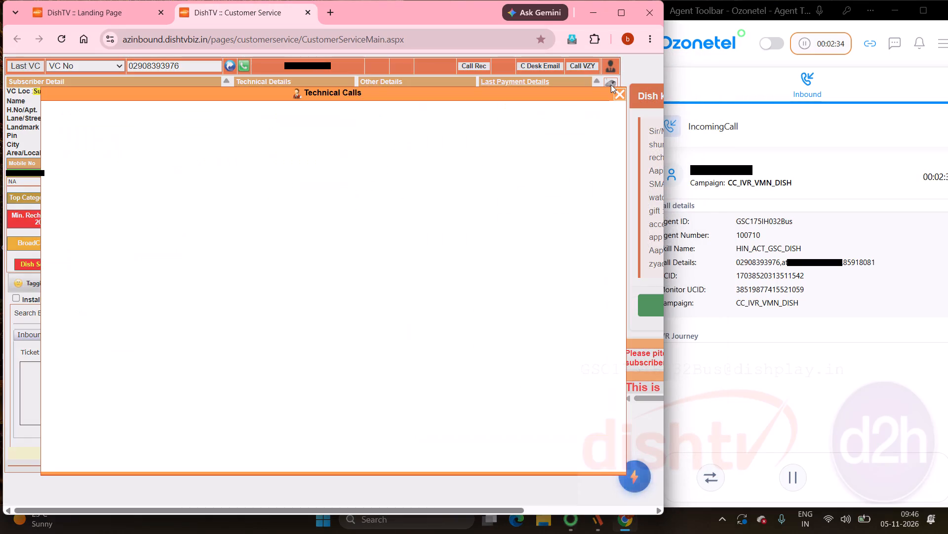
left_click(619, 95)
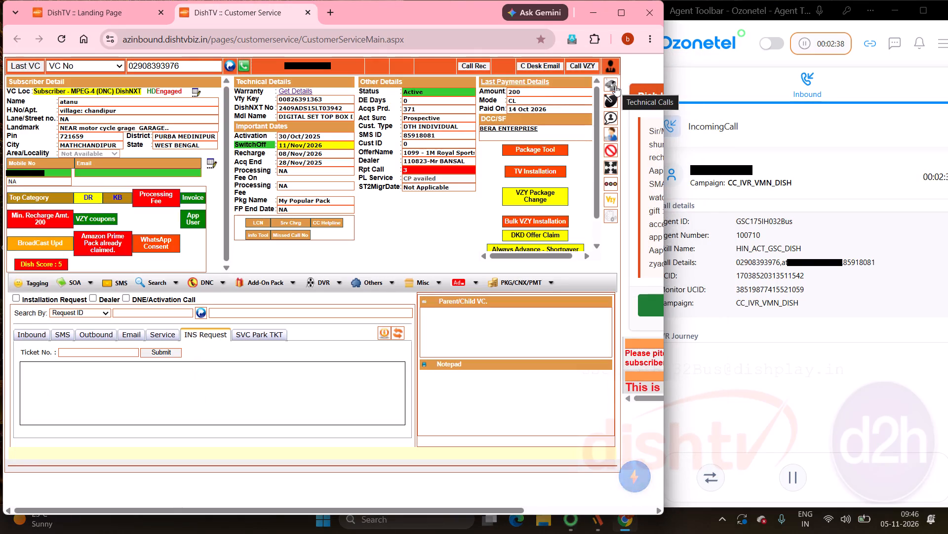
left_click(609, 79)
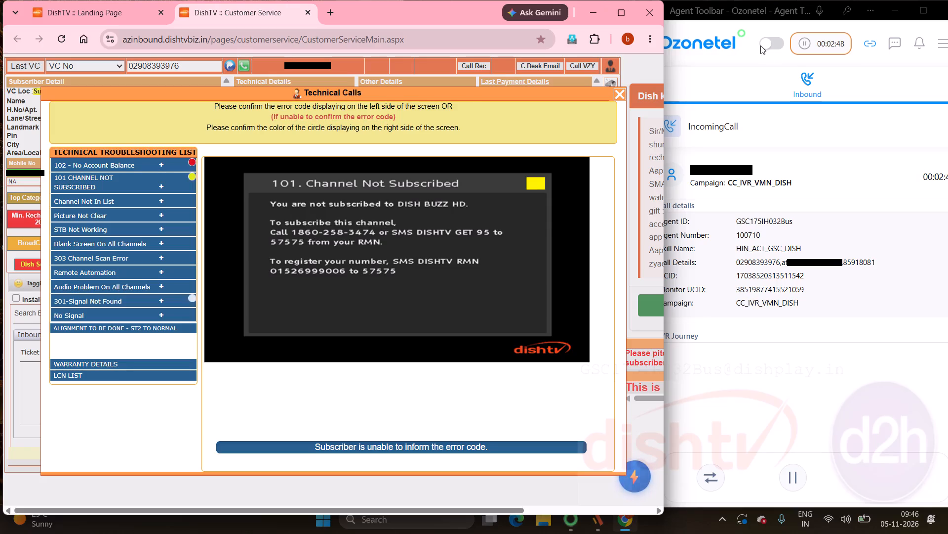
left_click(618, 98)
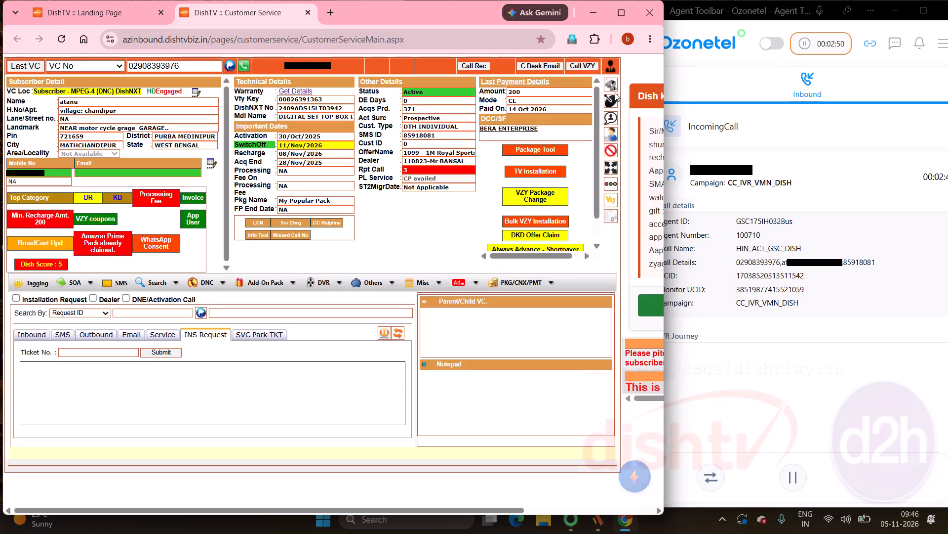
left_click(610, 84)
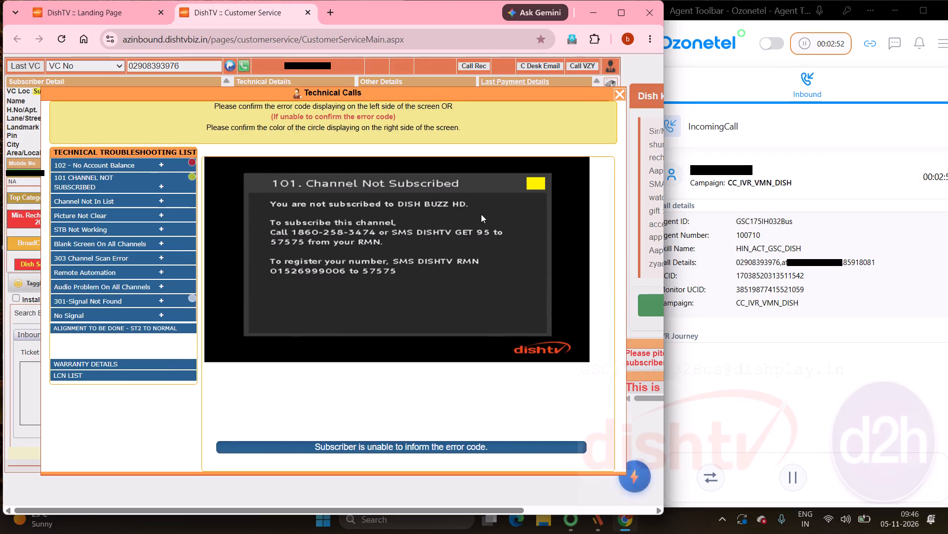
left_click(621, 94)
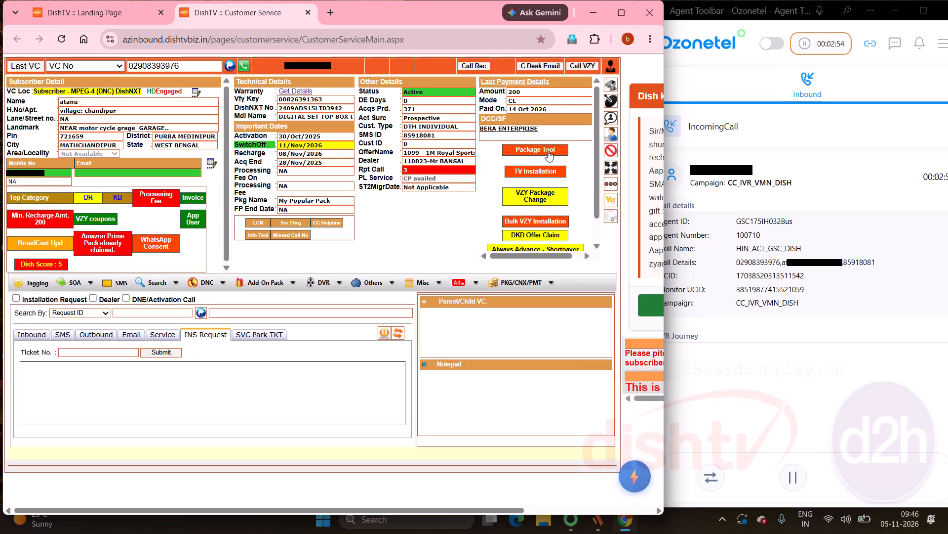
Reopen the Package Tool and examine the subscriber's current packs and the full a-la-carte channel list.
left_click(535, 149)
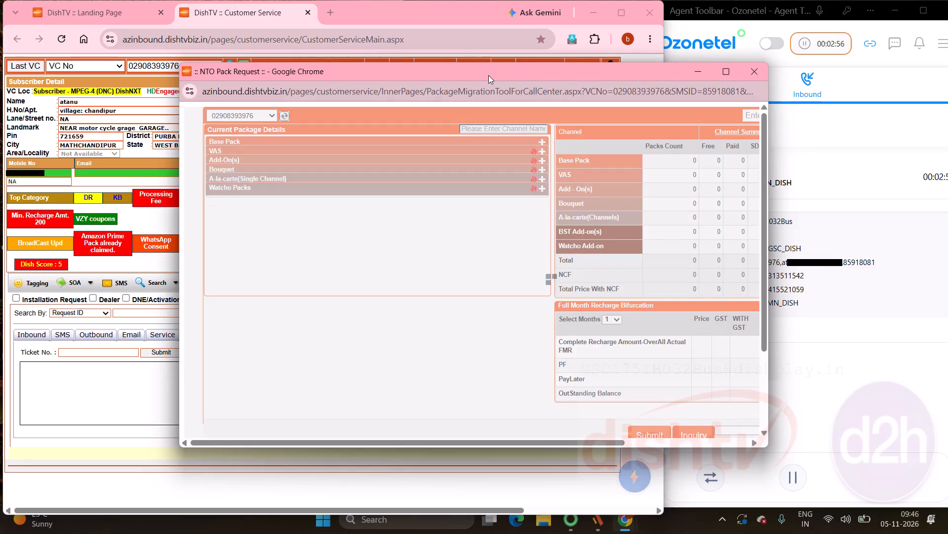
left_click_drag(488, 75, 399, 88)
scroll(414, 358, "down", 3)
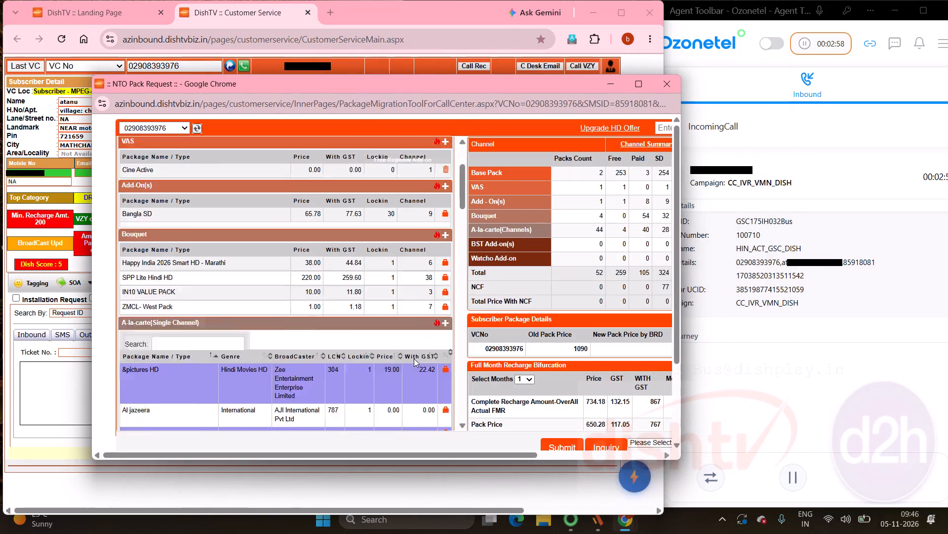
scroll(414, 358, "down", 6)
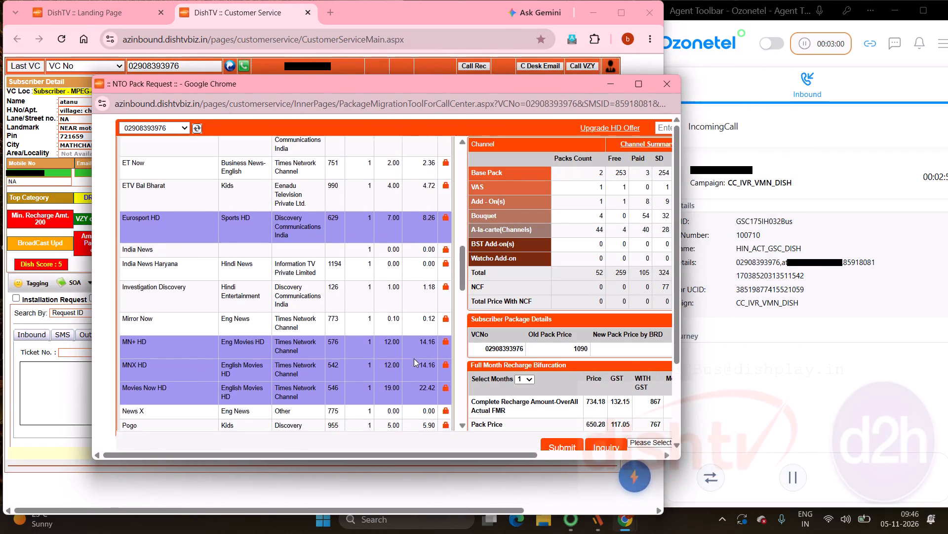
scroll(414, 358, "down", 7)
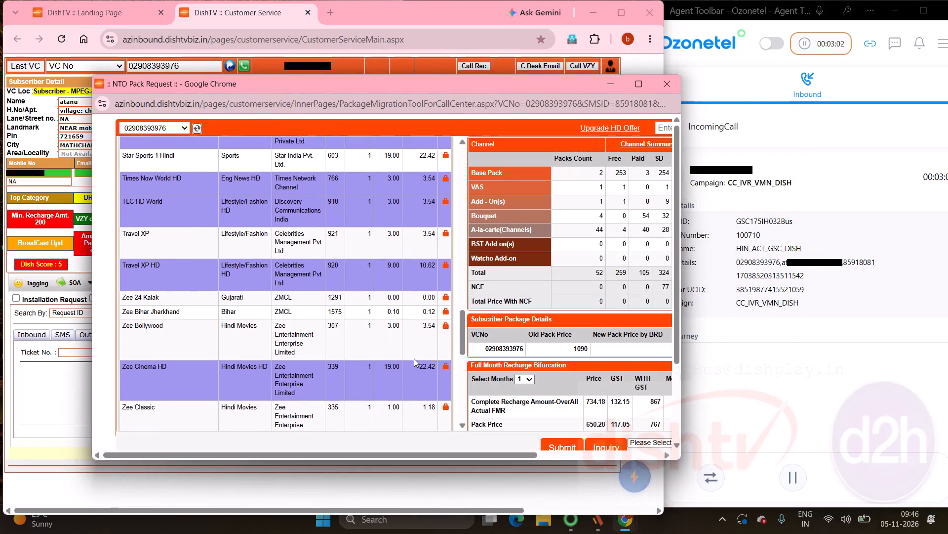
scroll(414, 358, "down", 4)
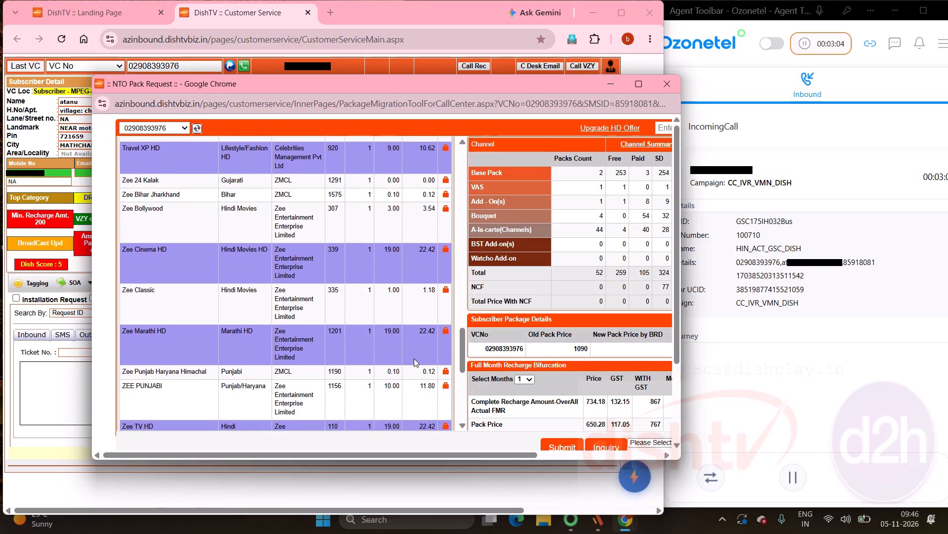
scroll(414, 358, "down", 8)
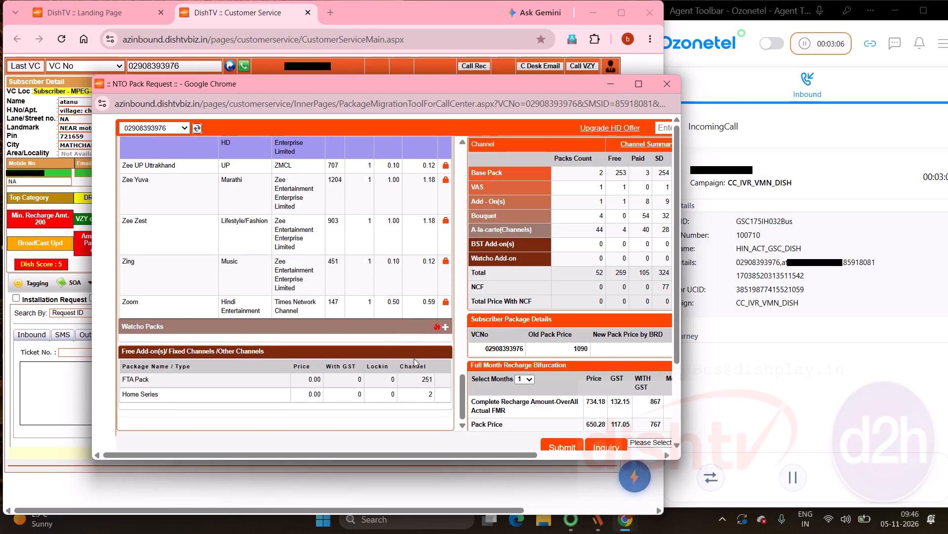
scroll(414, 358, "down", 1)
scroll(414, 358, "up", 7)
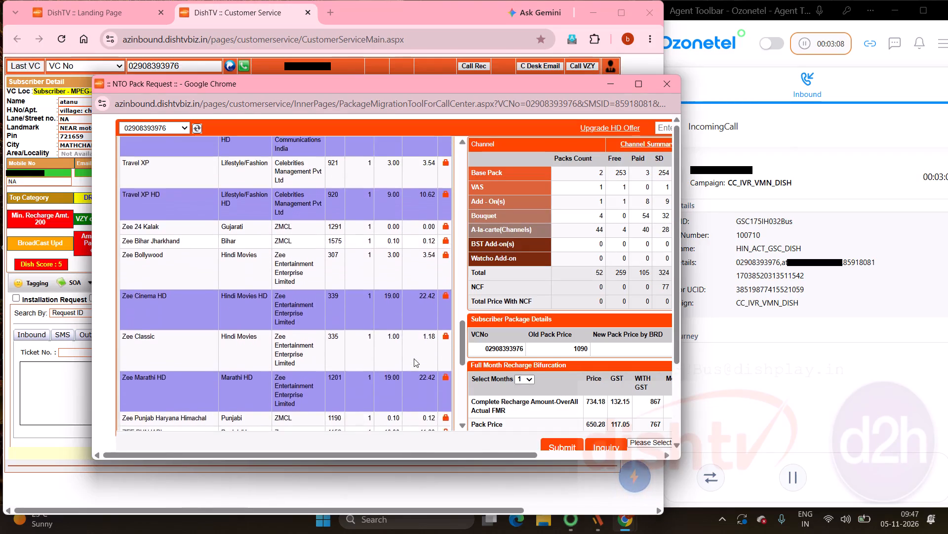
scroll(414, 358, "up", 12)
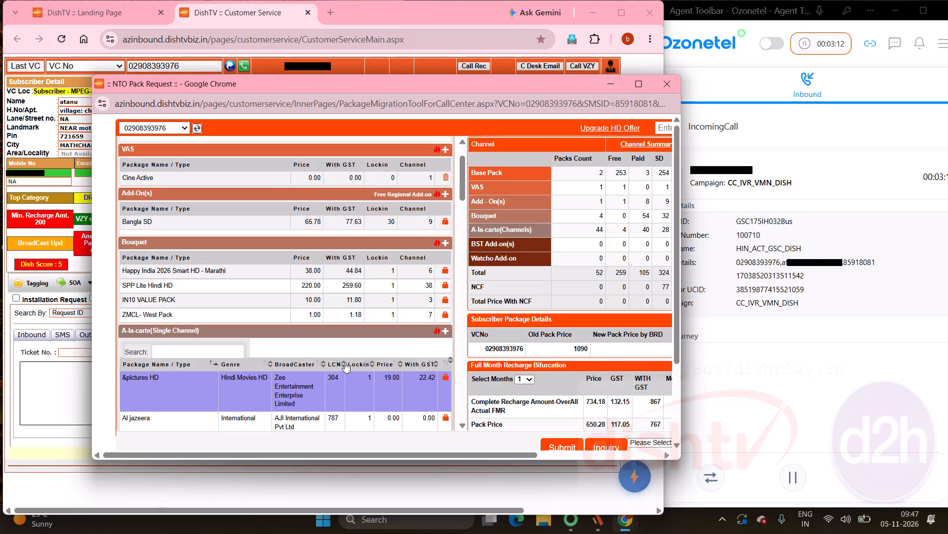
Examine the channels in the Happy India 2026 Smart HD - Marathi and ZMCL- West Pack bouquets, closing the NTO Pack Request window when done.
left_click(152, 269)
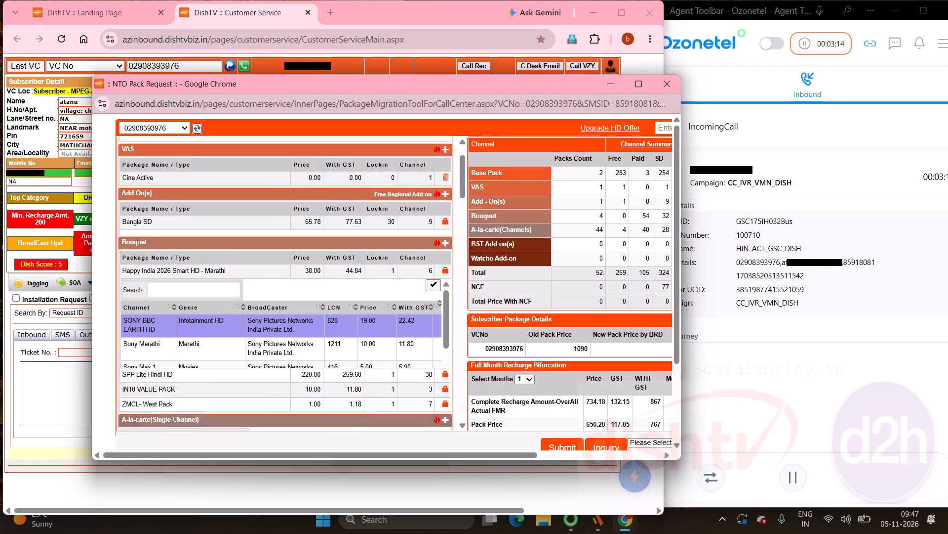
scroll(171, 352, "down", 4)
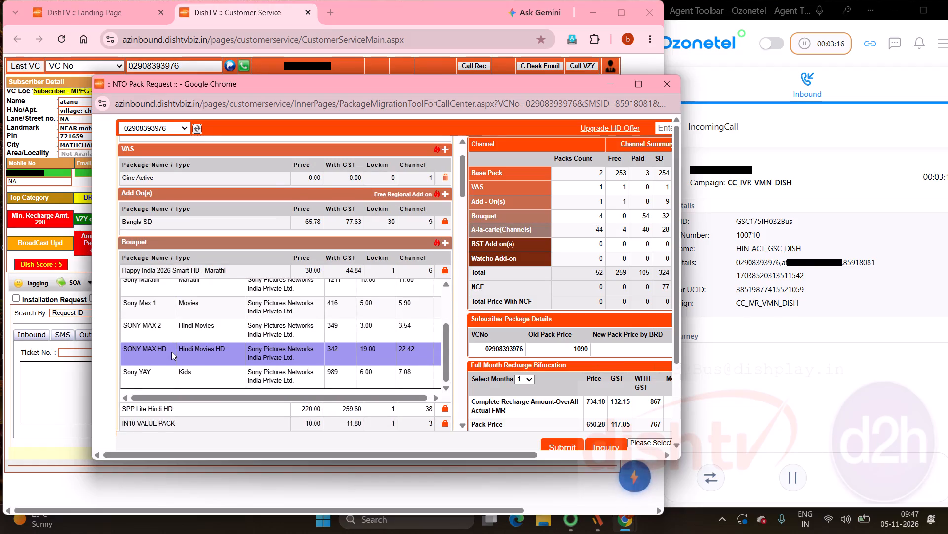
left_click(144, 270)
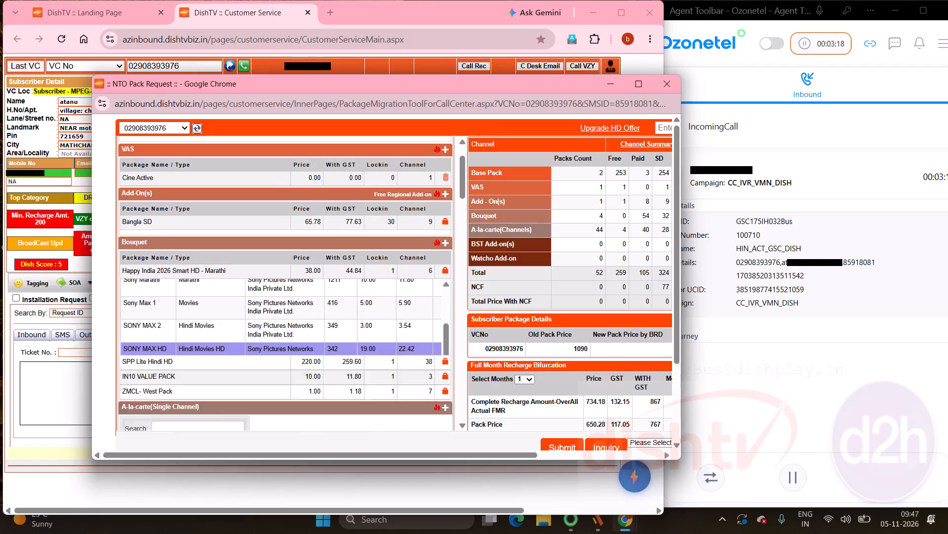
left_click(149, 315)
scroll(149, 315, "up", 1)
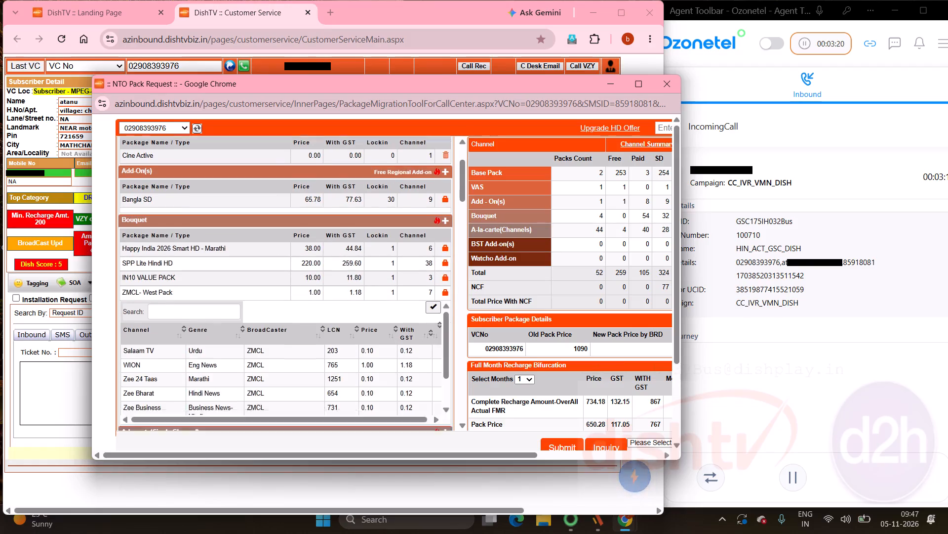
scroll(149, 315, "up", 1)
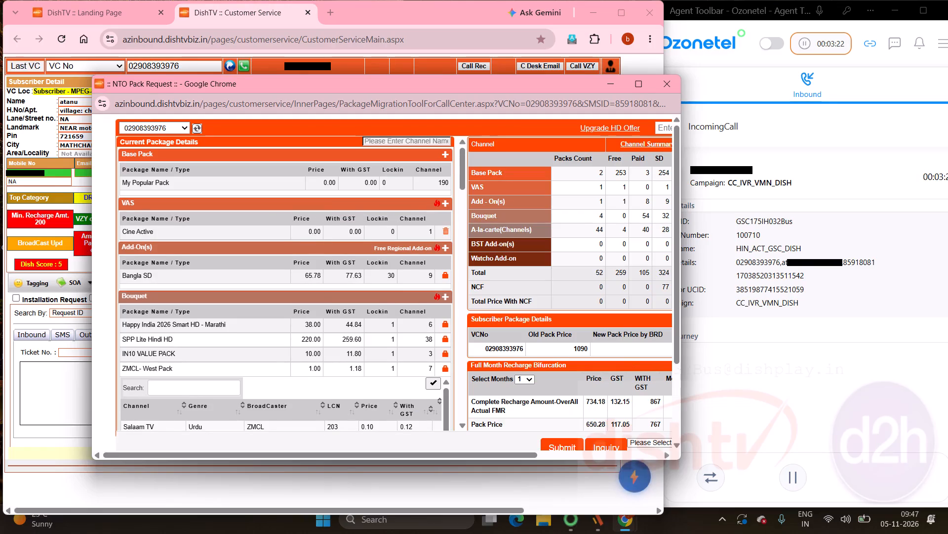
left_click(669, 87)
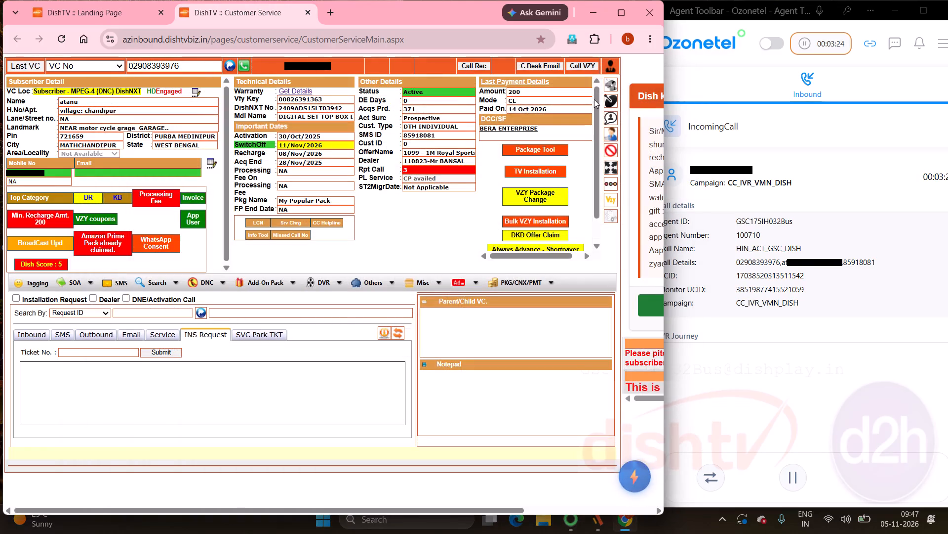
Start the 101 Channel Not Subscribed troubleshooting flow under Technical Calls and confirm the VC number.
left_click(606, 92)
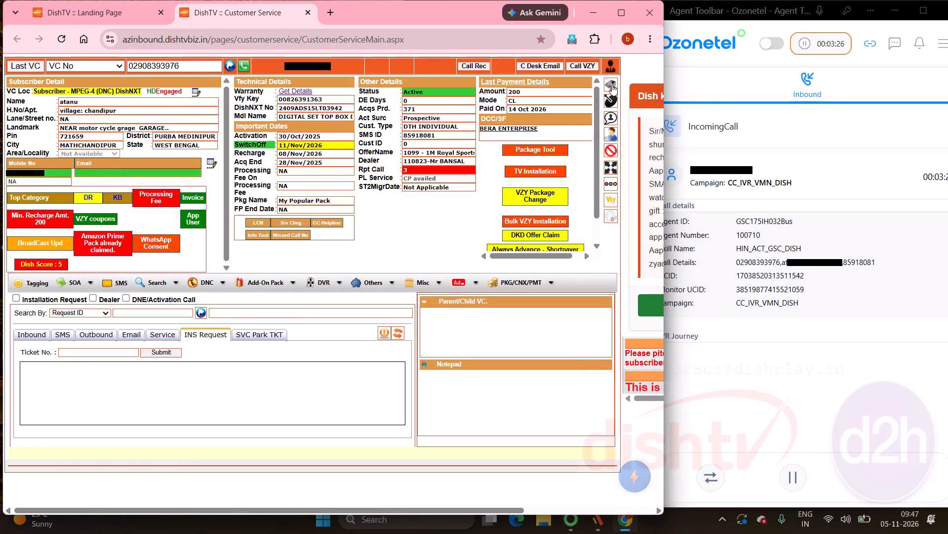
left_click(612, 85)
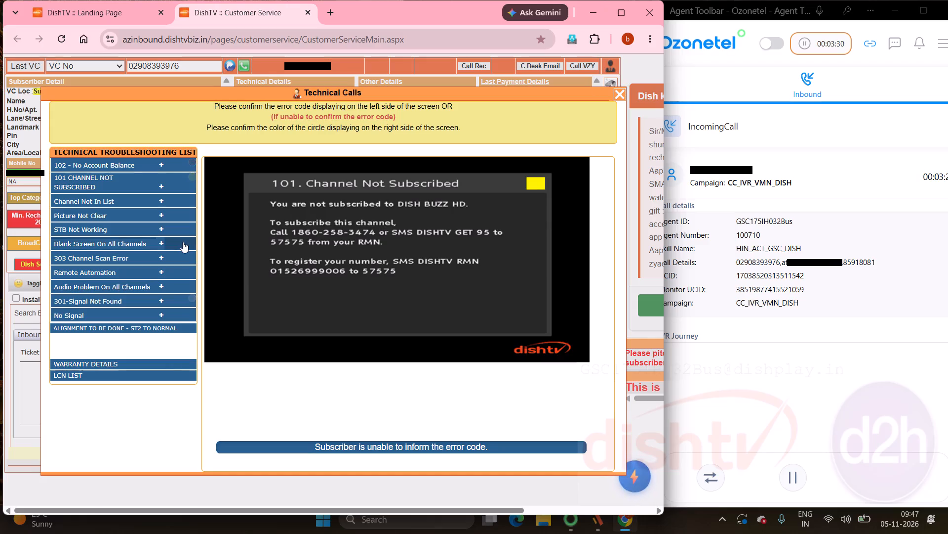
left_click(68, 184)
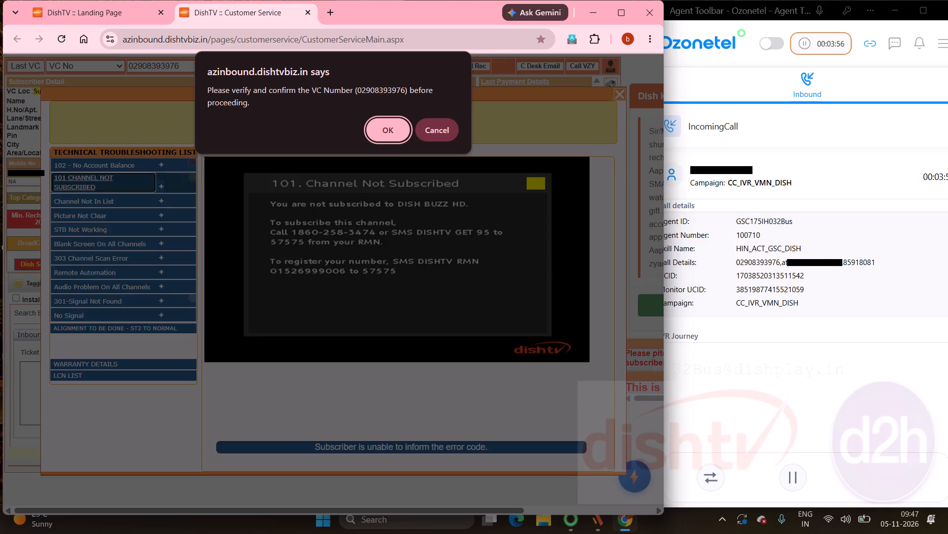
left_click(392, 134)
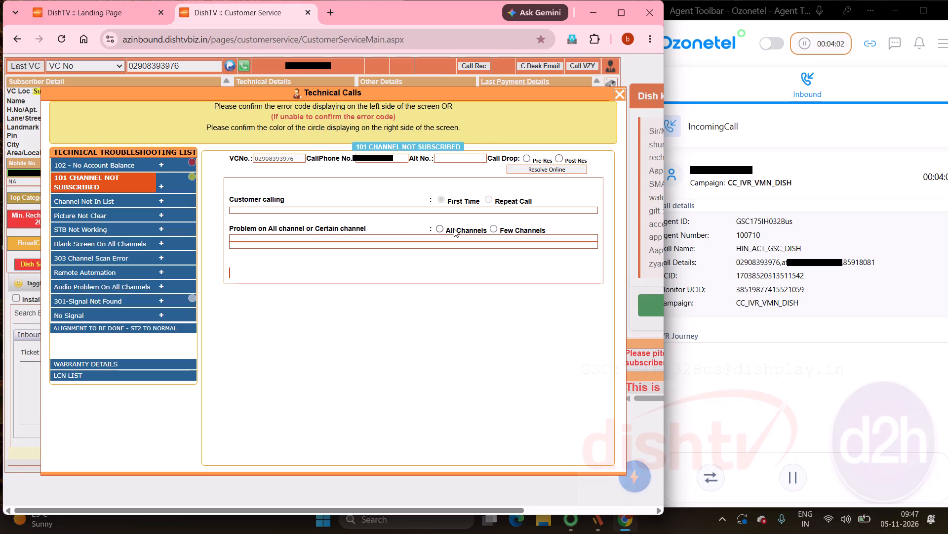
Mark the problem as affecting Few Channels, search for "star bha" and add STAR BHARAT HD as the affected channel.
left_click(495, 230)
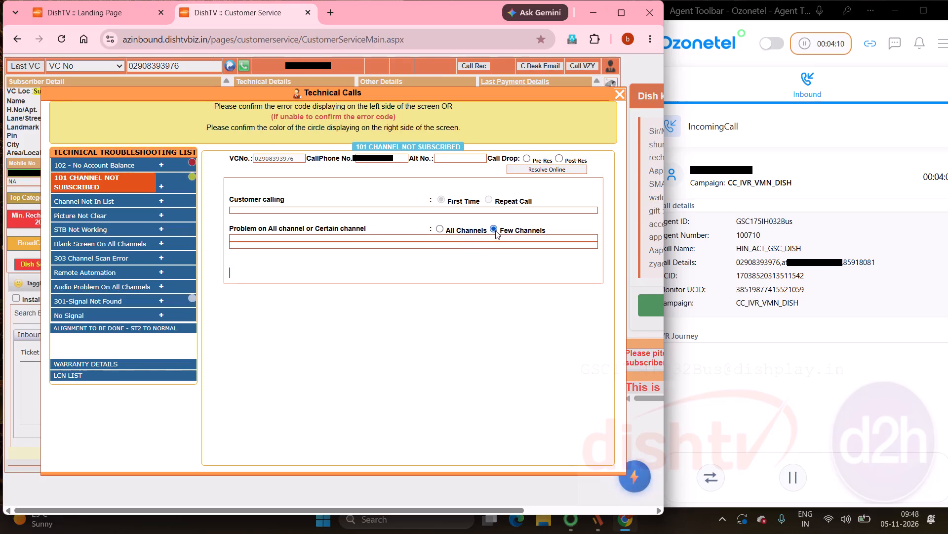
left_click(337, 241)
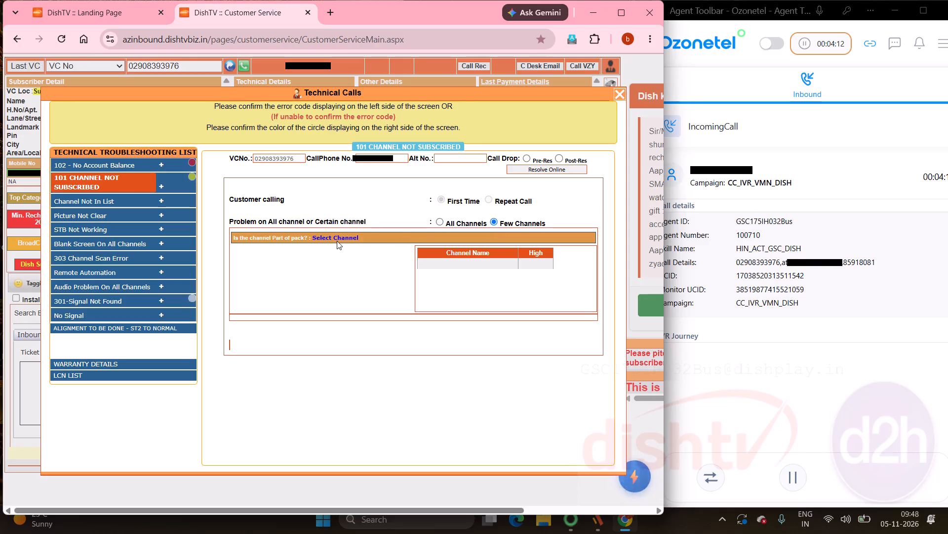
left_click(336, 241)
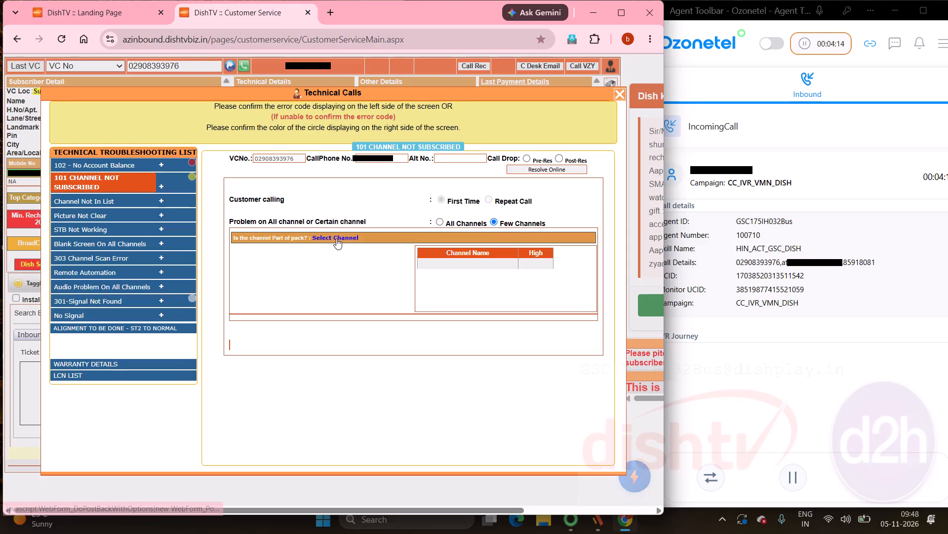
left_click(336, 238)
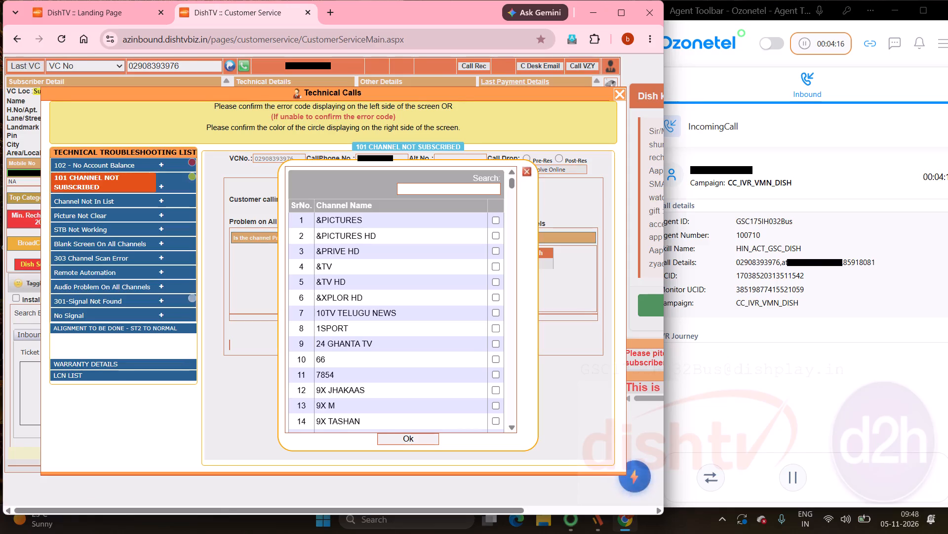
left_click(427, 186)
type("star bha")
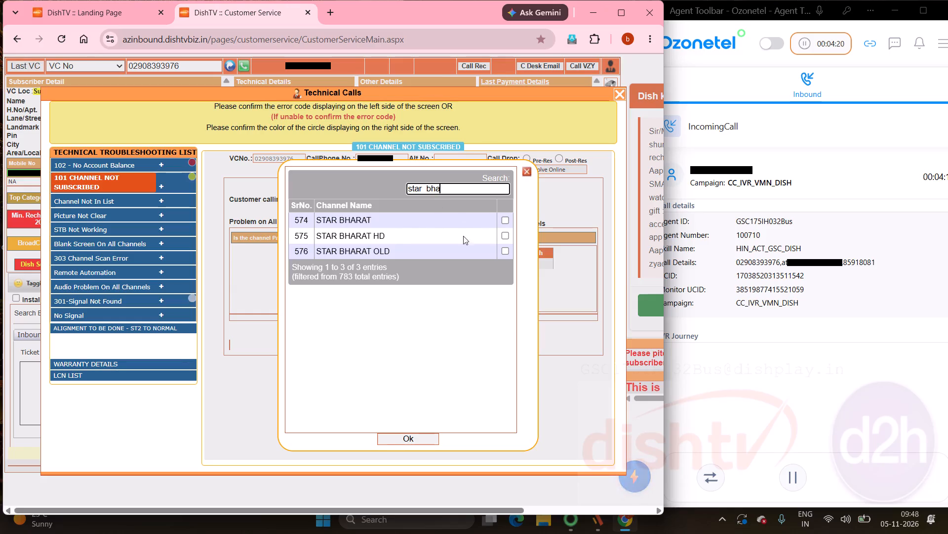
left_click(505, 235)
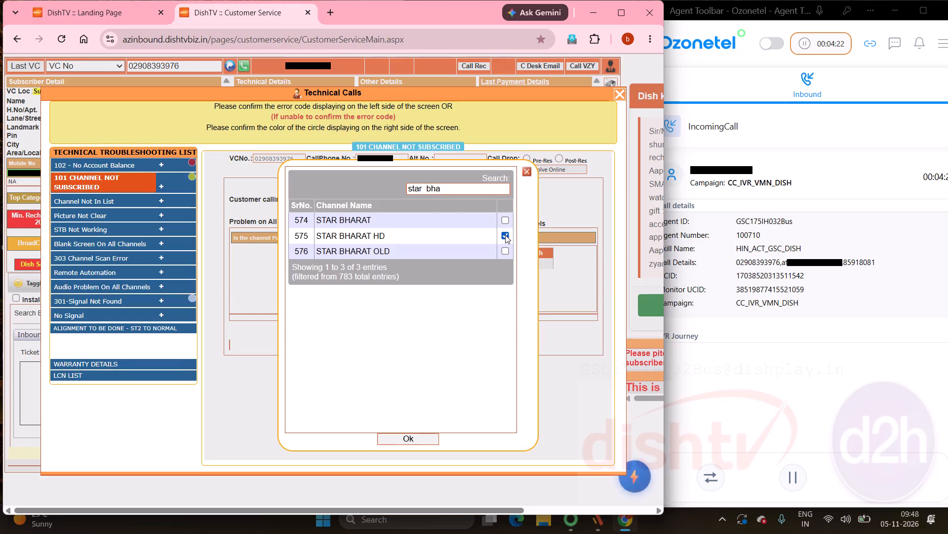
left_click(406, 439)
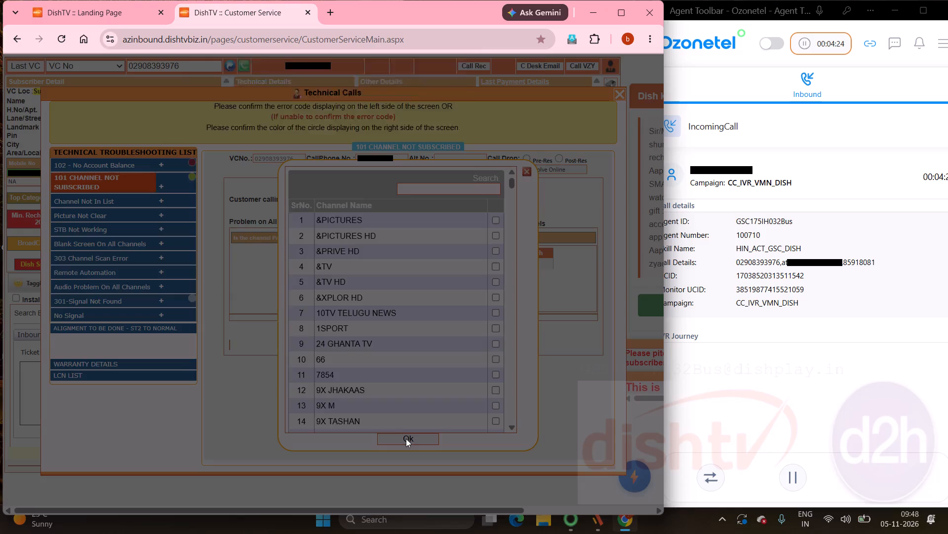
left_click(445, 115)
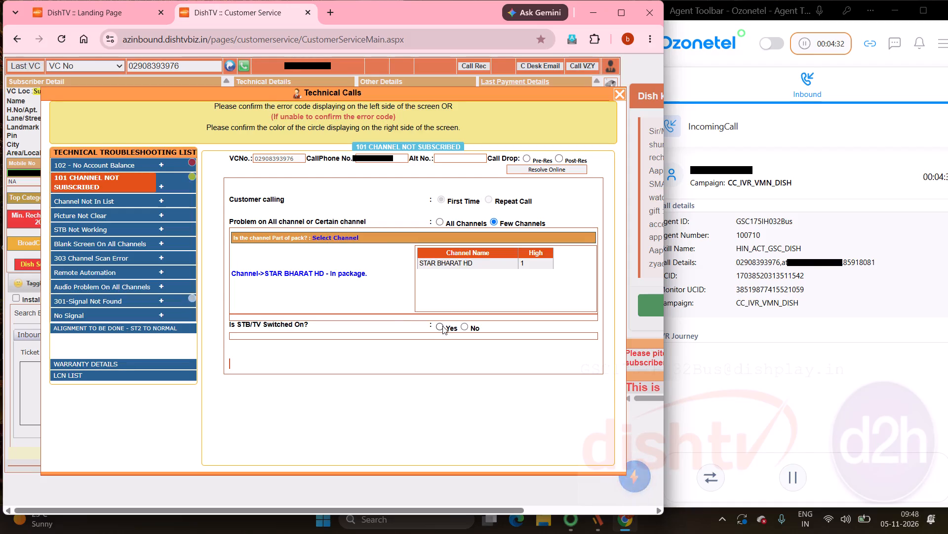
Record the problem as All Channels, STB/TV switched on as Yes and Channel Resume as Yes, and complete the technical call.
left_click(439, 222)
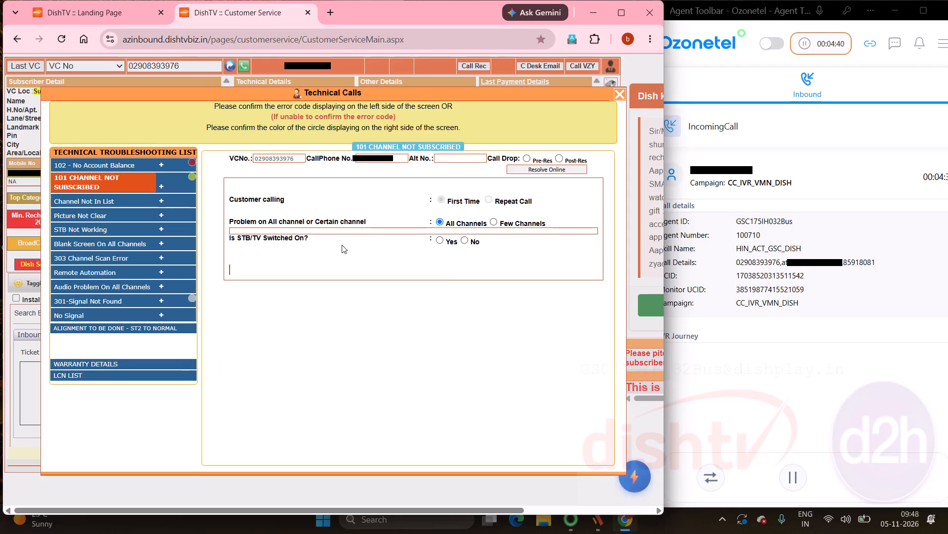
left_click(437, 239)
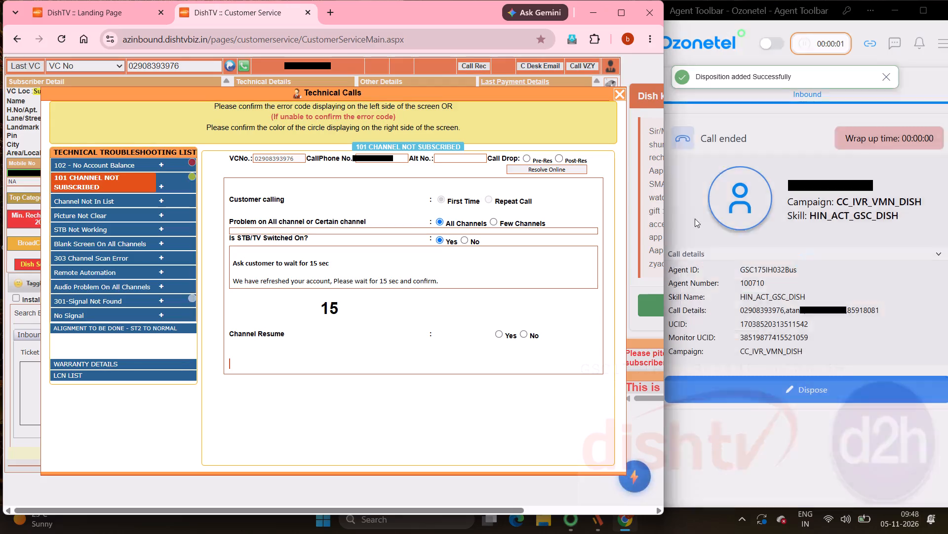
left_click(498, 338)
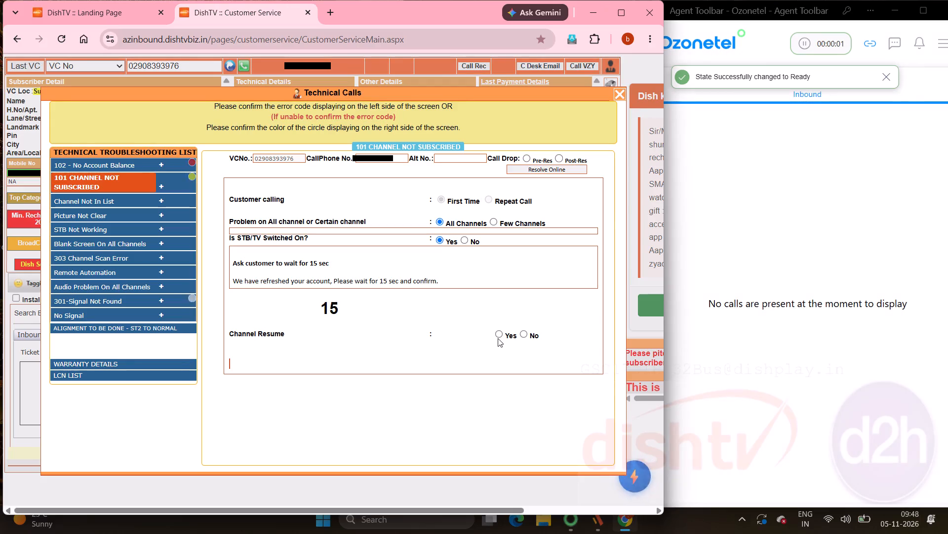
left_click(498, 335)
scroll(497, 330, "down", 2)
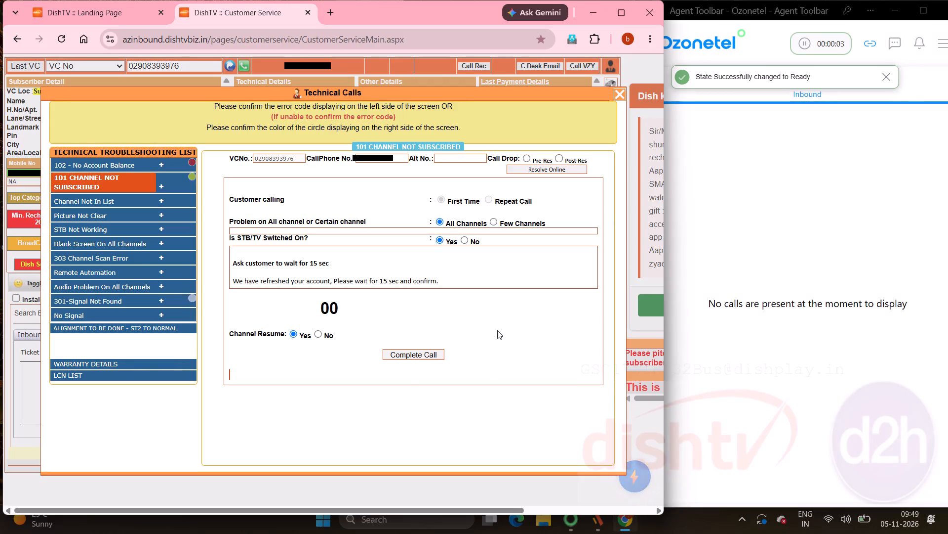
left_click(408, 353)
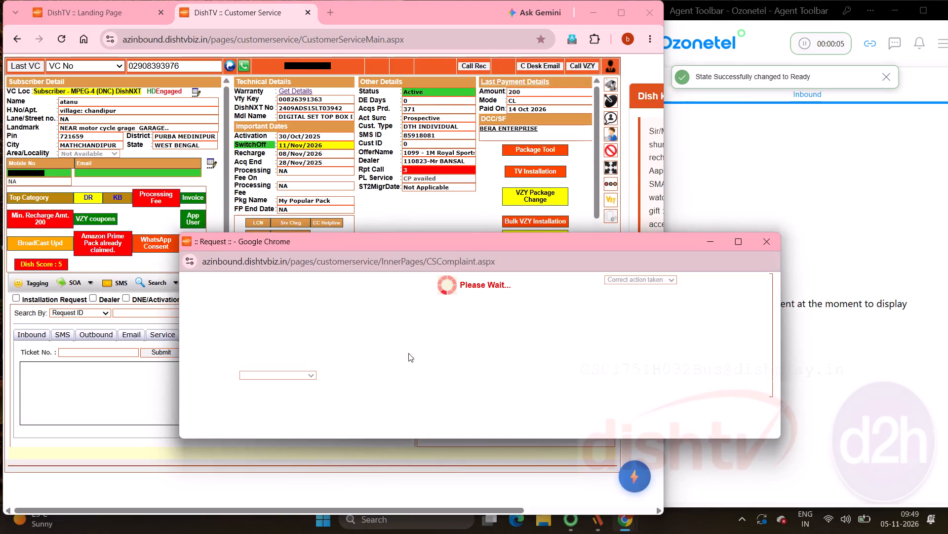
left_click(591, 339)
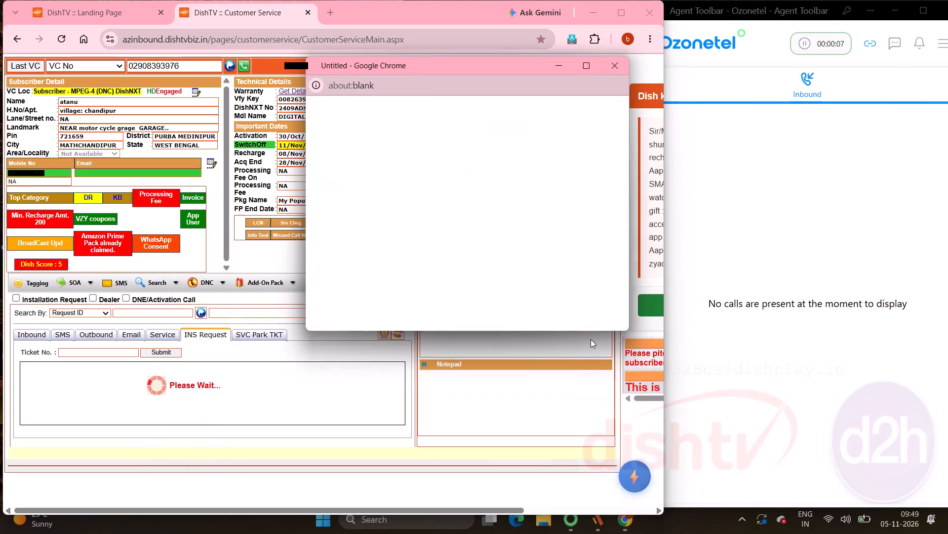
Dismiss the TV Type & Broadband Survey without answering it.
left_click(615, 66)
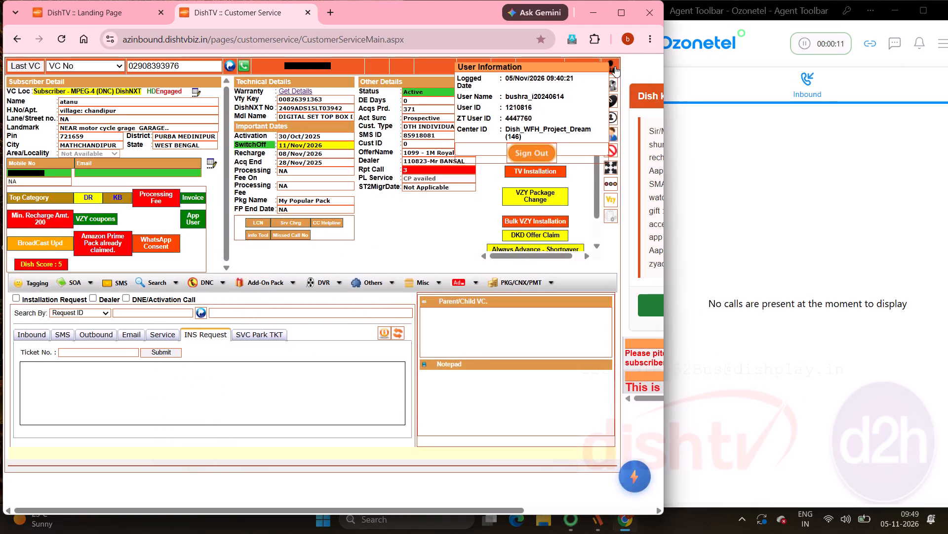
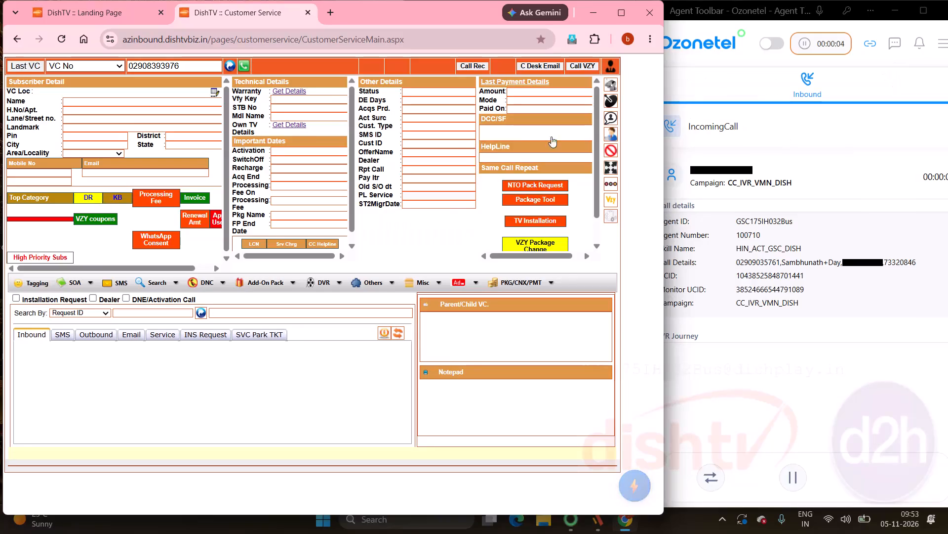
Load the incoming caller's subscriber record and dismiss the Service Priority notice and the Mobile Updation form without changes.
left_click(244, 63)
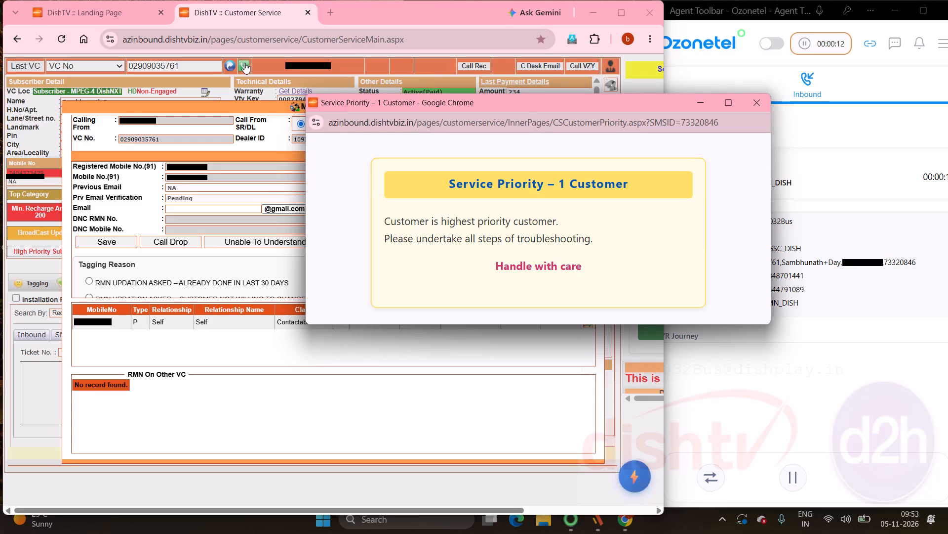
left_click(757, 98)
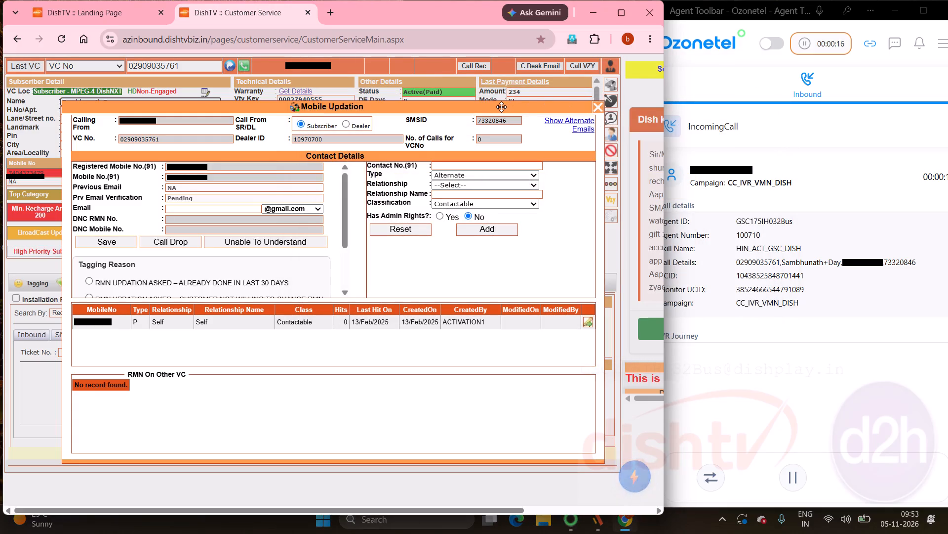
left_click(599, 103)
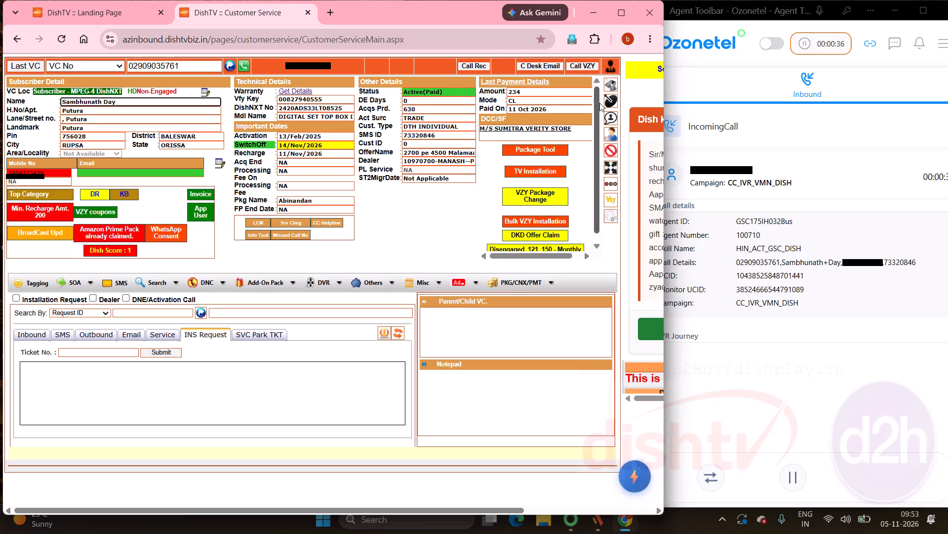
Start the 301-Signal Not Found troubleshooting flow under Technical Calls and confirm the VC number.
left_click(617, 80)
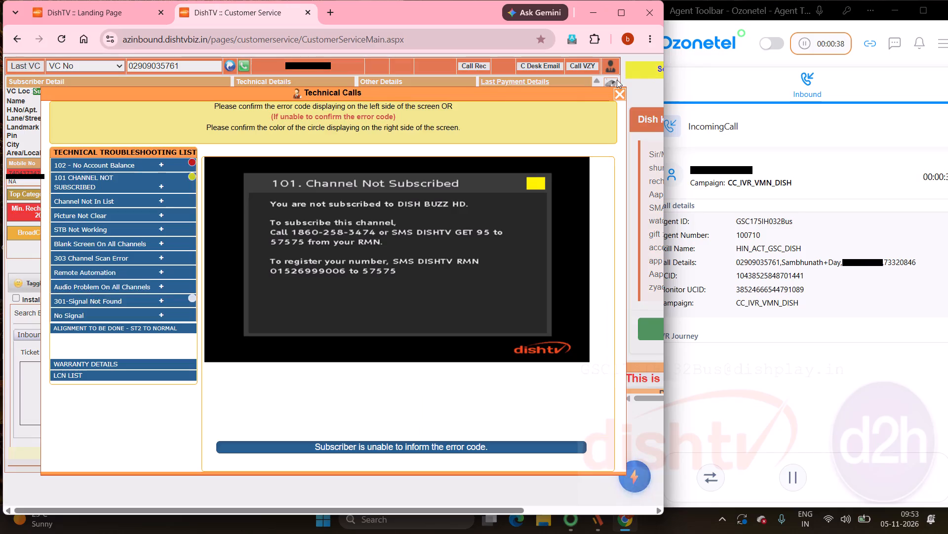
left_click(118, 303)
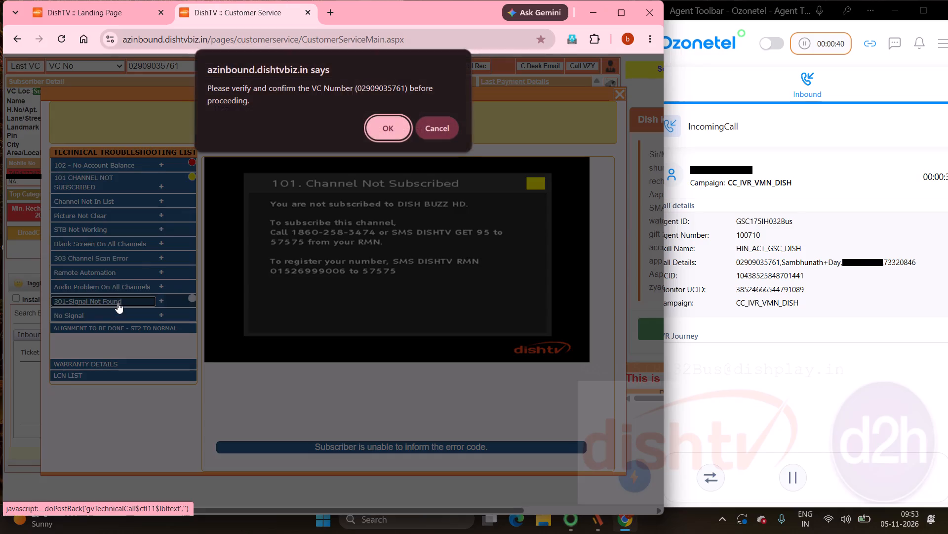
left_click(387, 132)
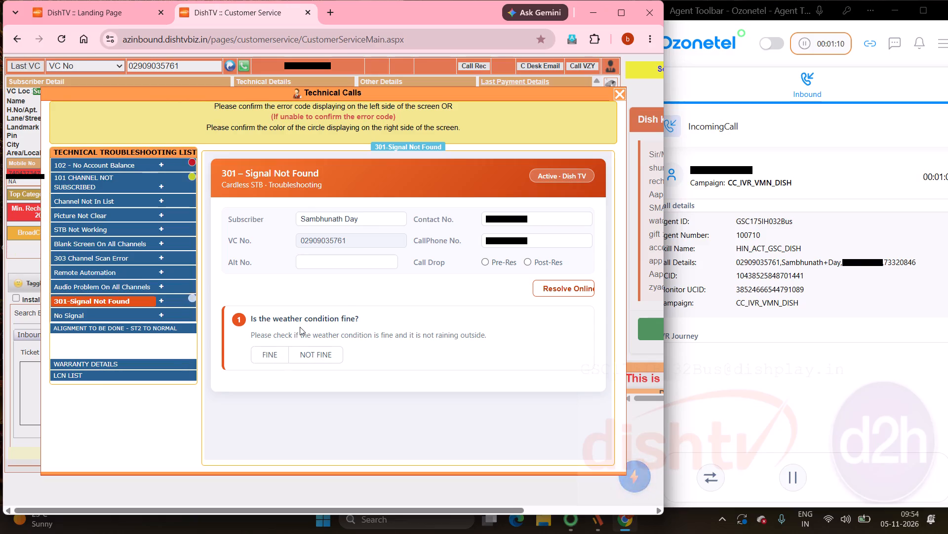
Answer the signal checks: weather Fine, customer at TV Yes, RG-6 cable connected Yes, channel resumed No, issue on All channels, all TP green No.
left_click(273, 359)
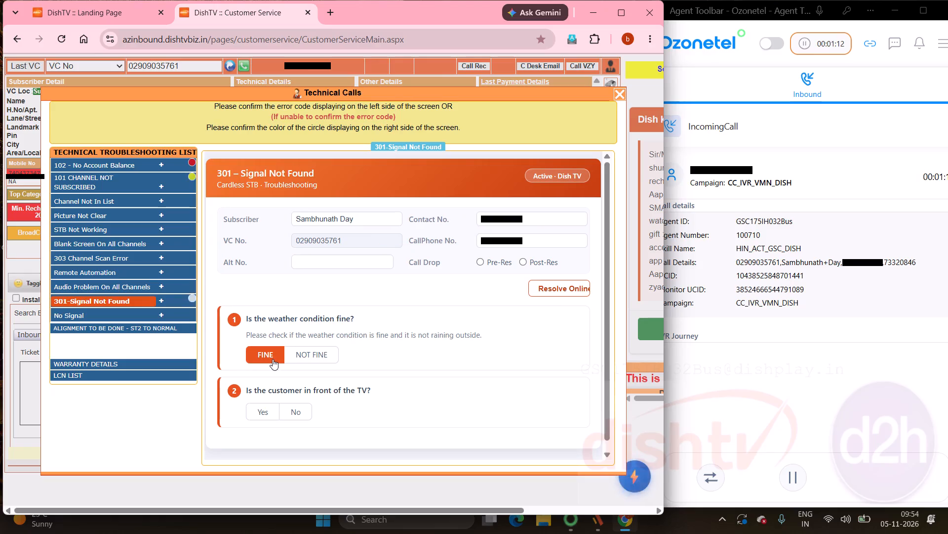
left_click(267, 411)
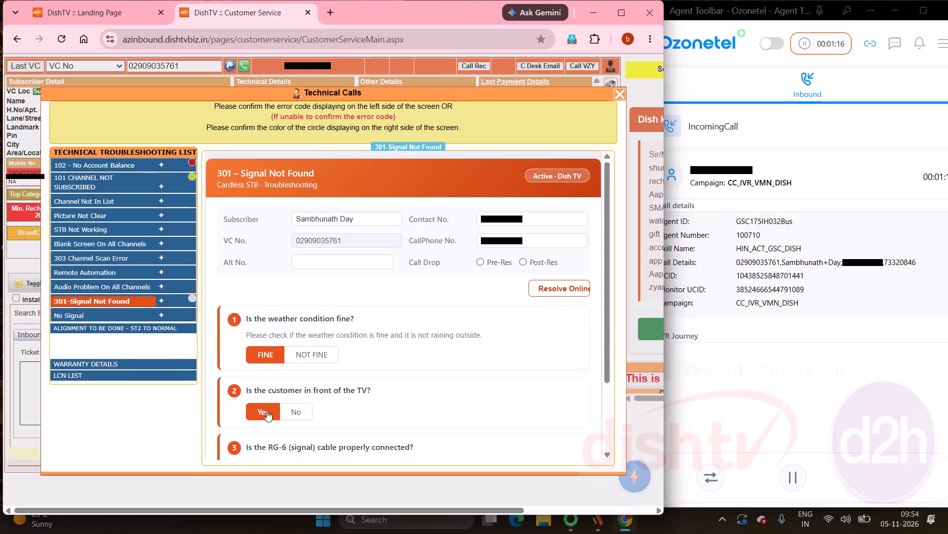
scroll(267, 411, "down", 2)
left_click(263, 398)
scroll(263, 398, "down", 2)
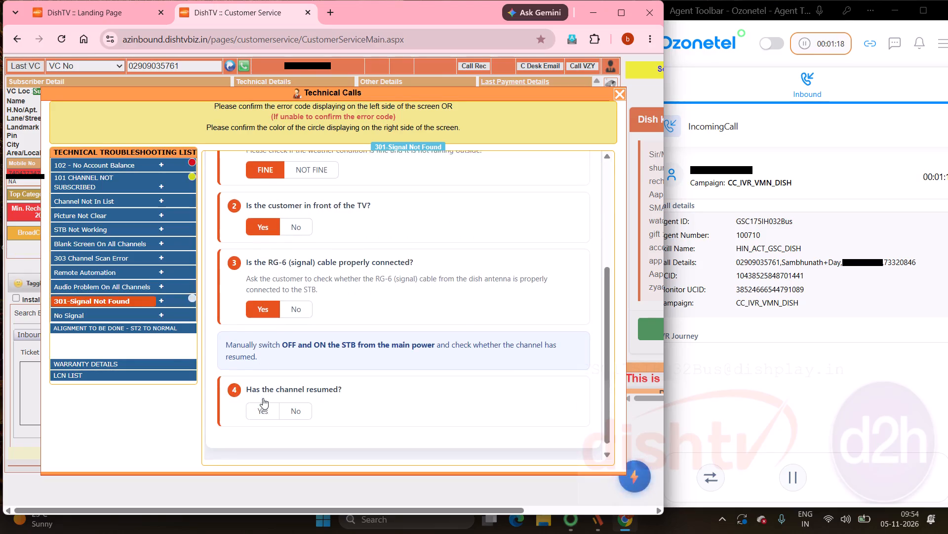
scroll(263, 398, "down", 1)
left_click(297, 400)
scroll(297, 400, "down", 4)
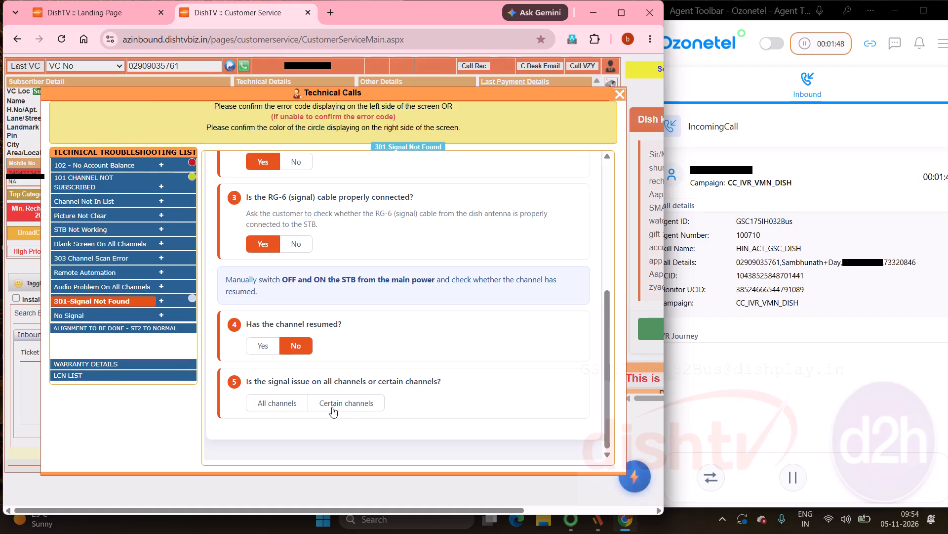
left_click(279, 401)
scroll(279, 401, "down", 3)
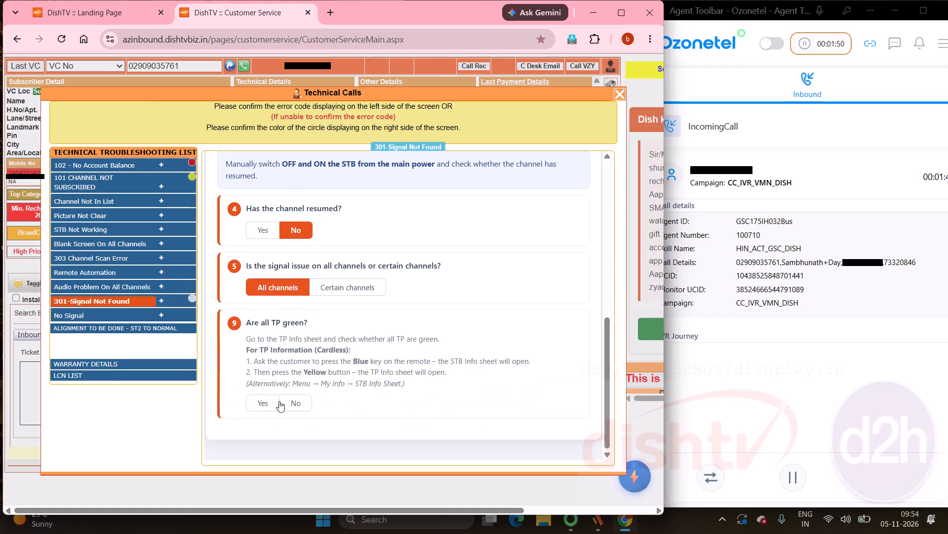
left_click(287, 404)
scroll(287, 404, "down", 4)
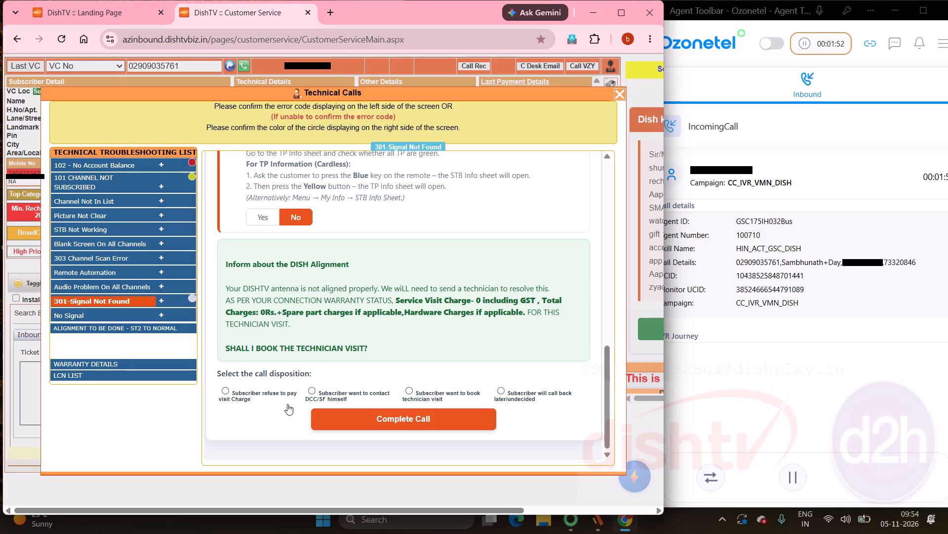
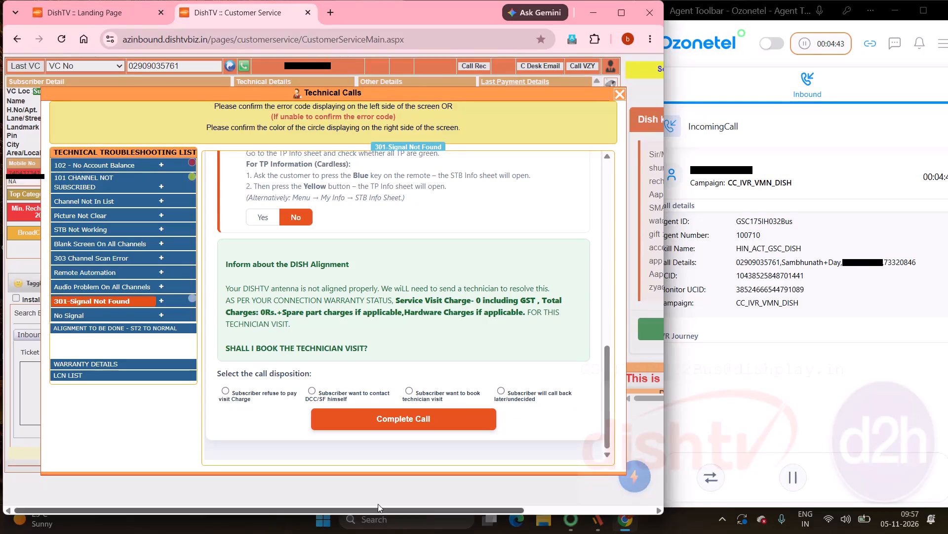
In the Ozonetel Agent Toolbar, transfer the active call to the NoResponse IVR without comments.
left_click(711, 477)
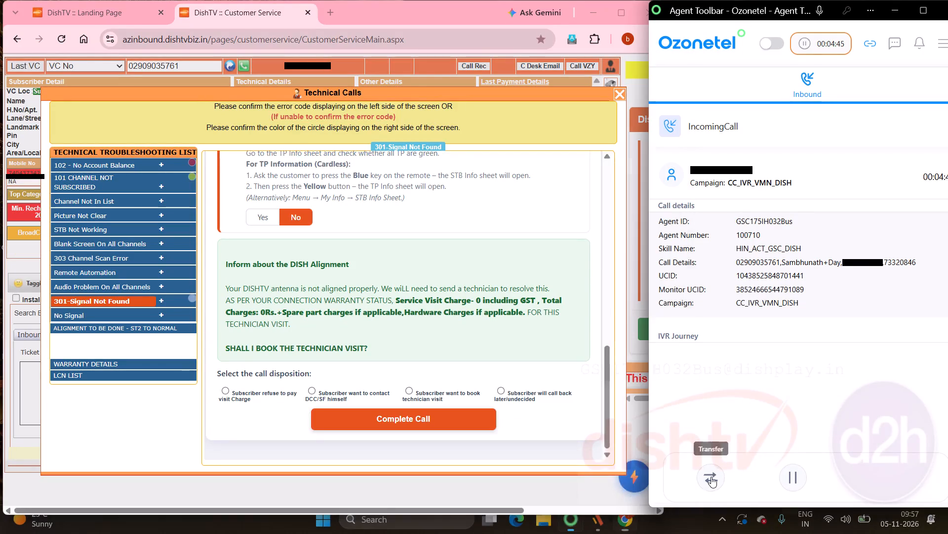
left_click(872, 417)
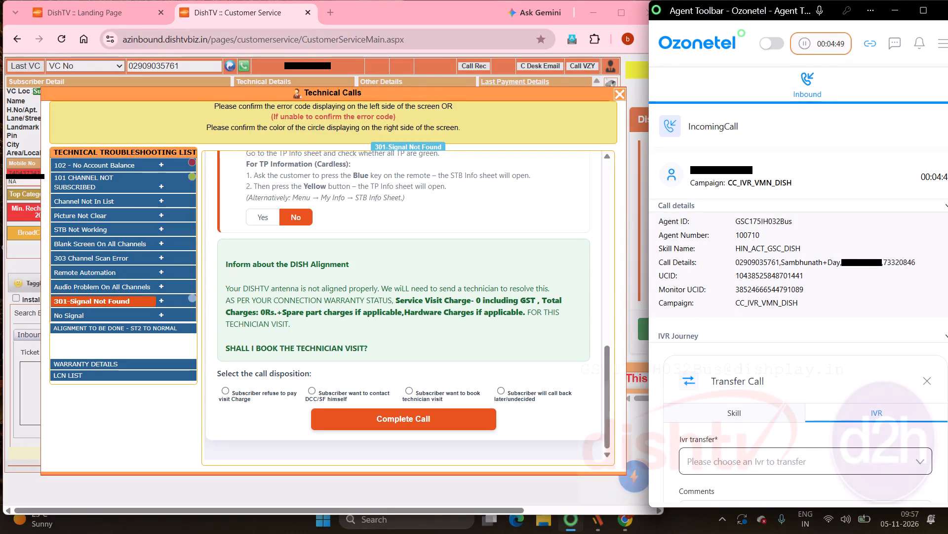
left_click(812, 452)
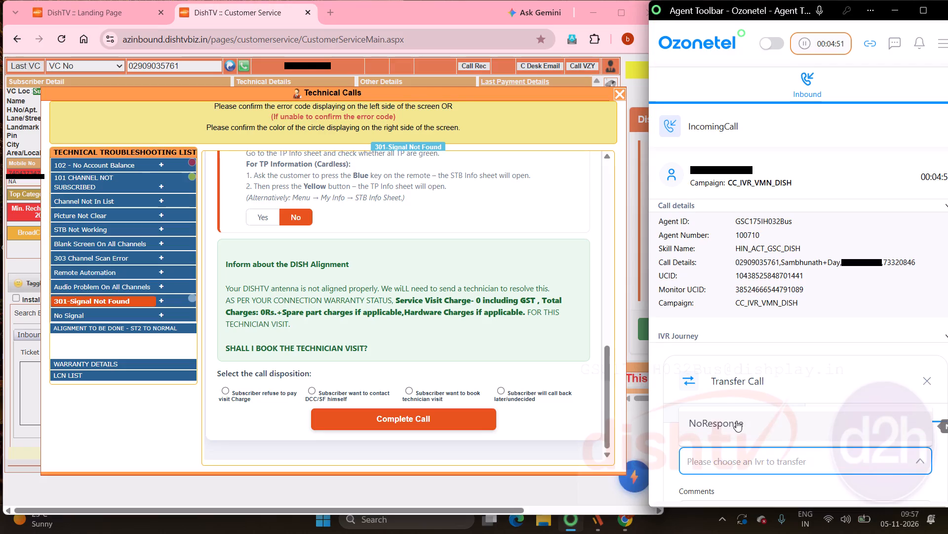
left_click(733, 420)
scroll(733, 420, "down", 4)
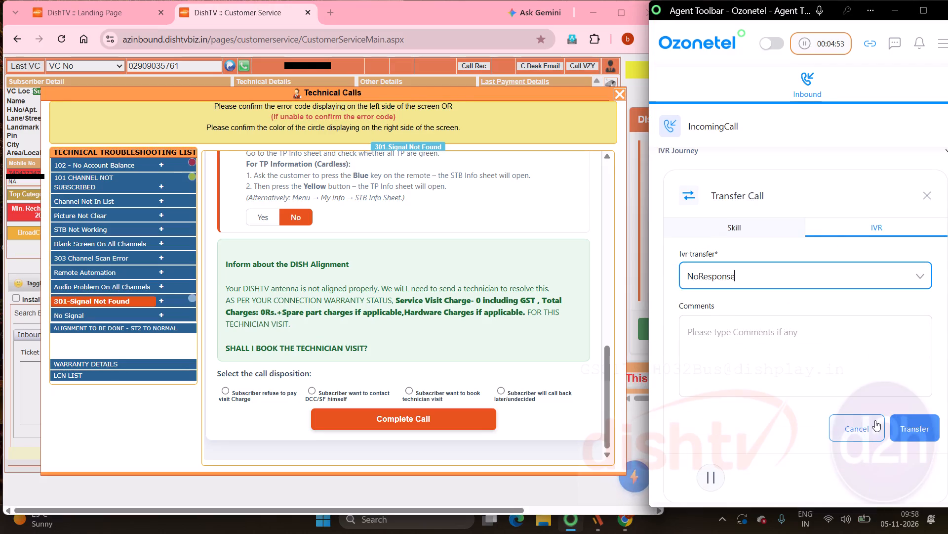
left_click(916, 429)
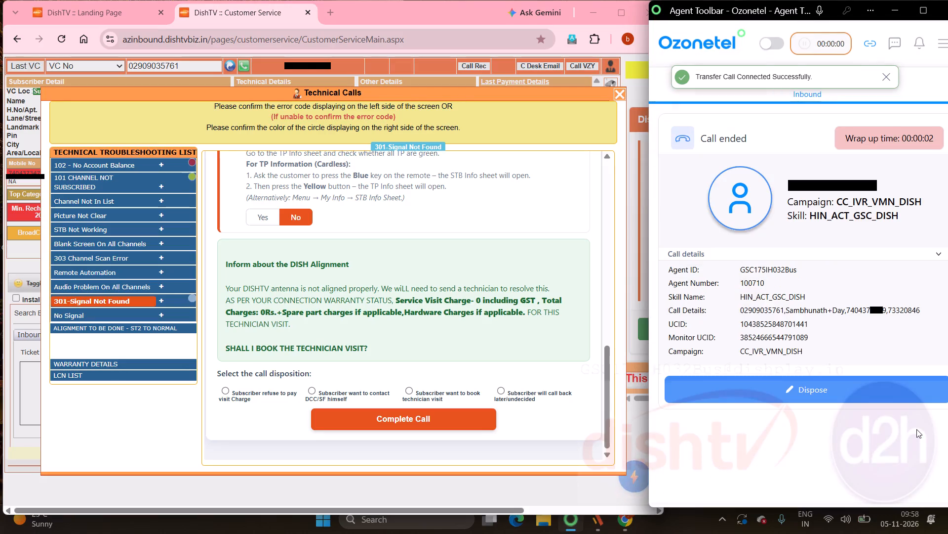
Register the request for the technical troubleshooting call and dismiss the TV Type & Broadband Survey without answering it.
scroll(575, 325, "up", 4)
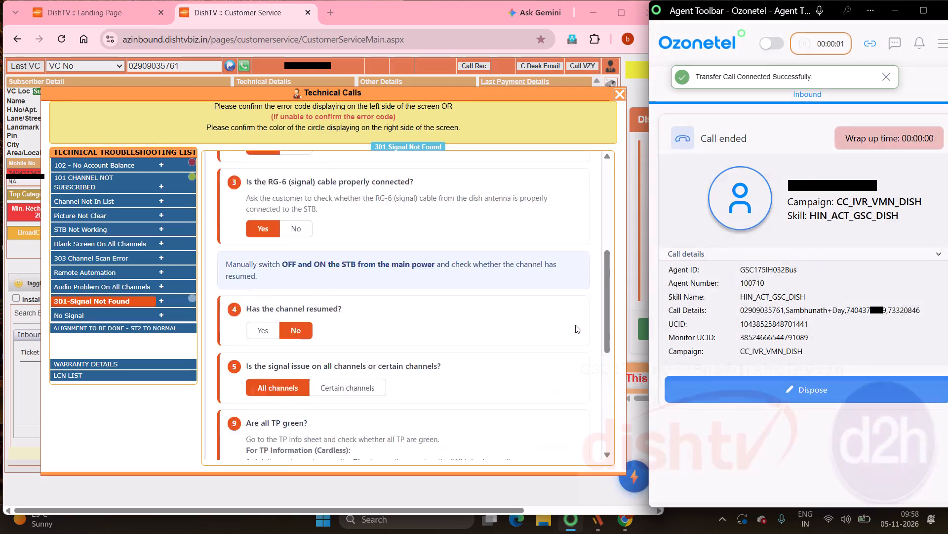
left_click(480, 263)
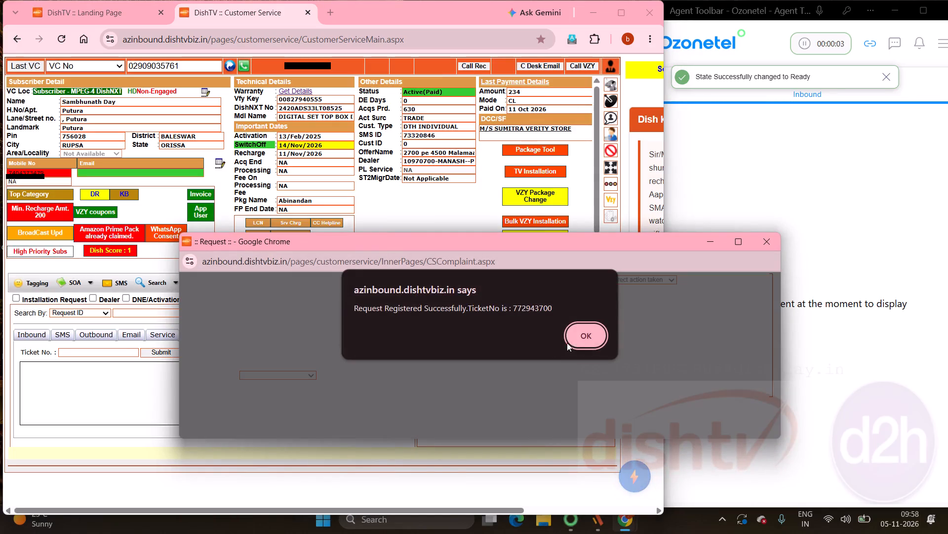
left_click(581, 338)
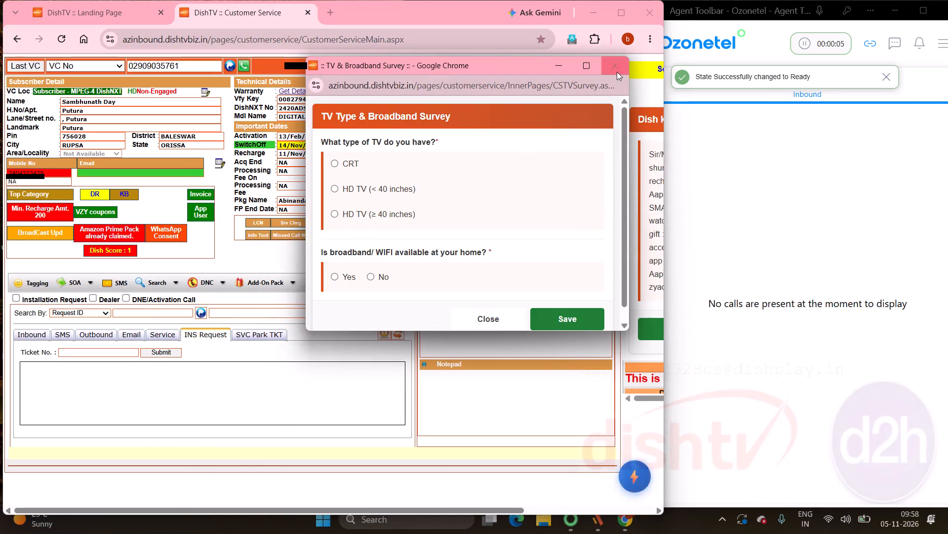
left_click(616, 68)
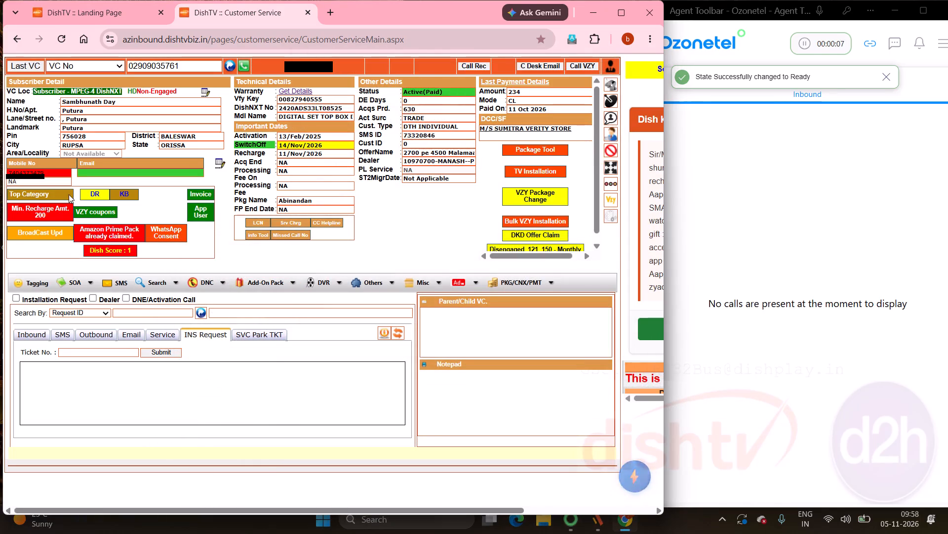
Save a Top Category request tagged CALL TRANSFER TO NO RESPONSE IVR for the subscriber and dismiss the TV Type & Broadband Survey unanswered.
left_click(28, 196)
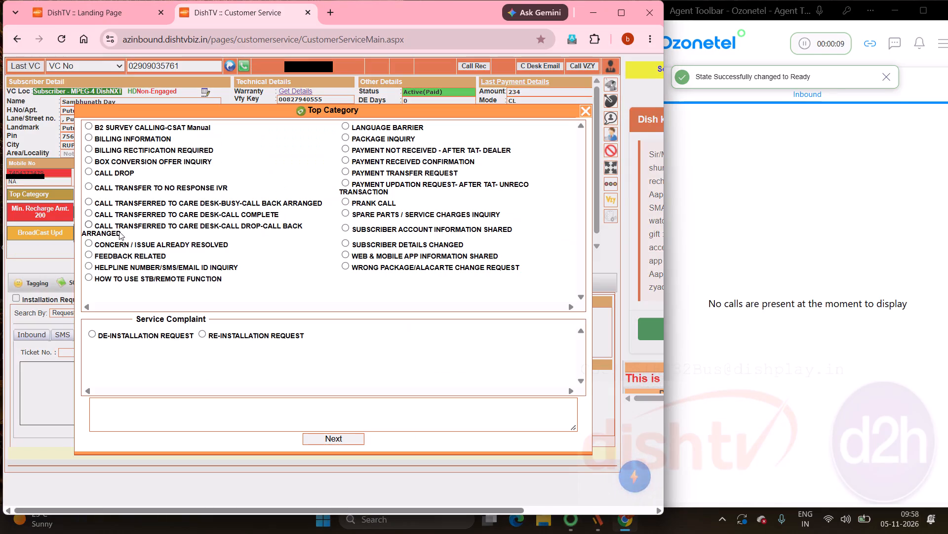
left_click(86, 184)
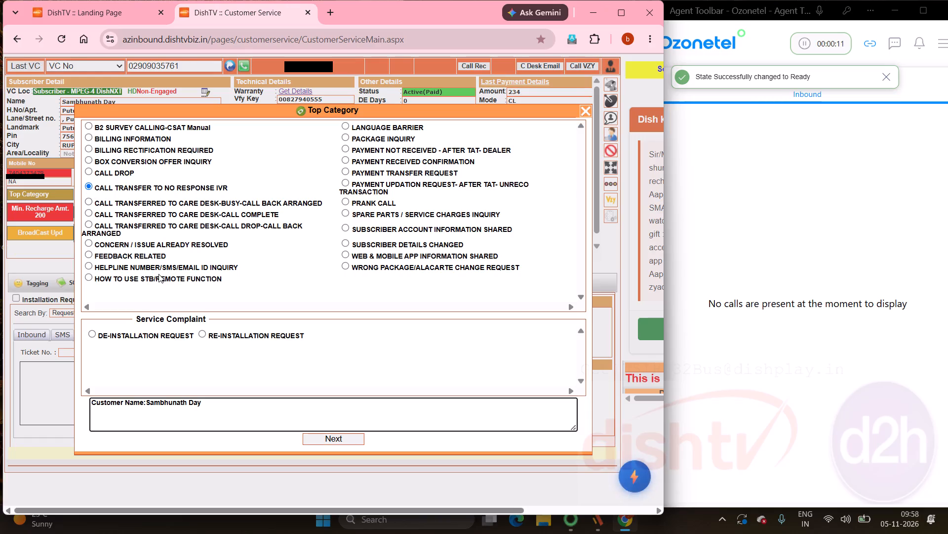
left_click(332, 441)
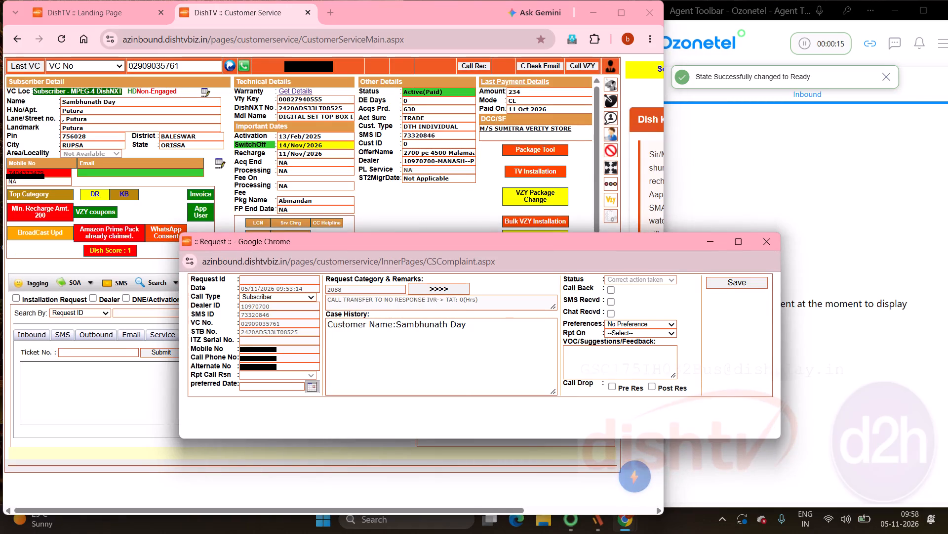
left_click(726, 286)
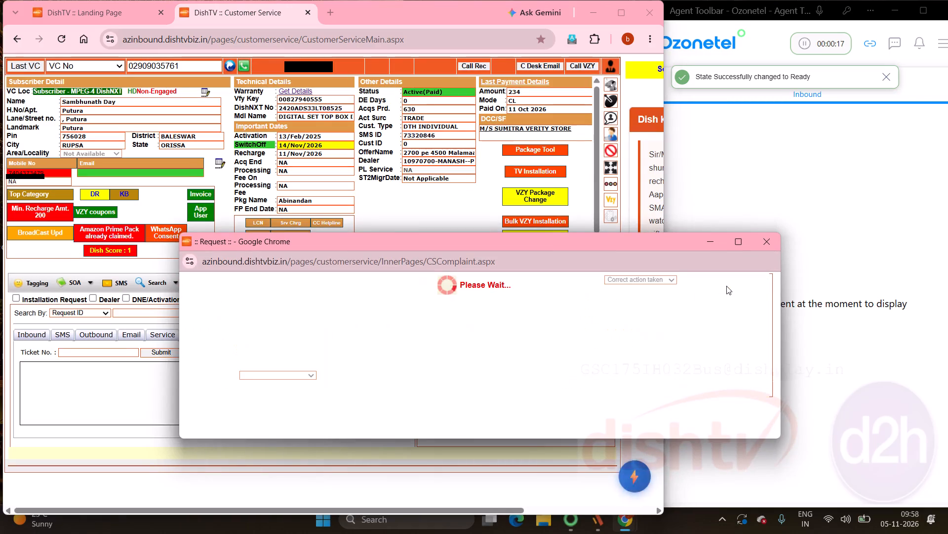
left_click(593, 341)
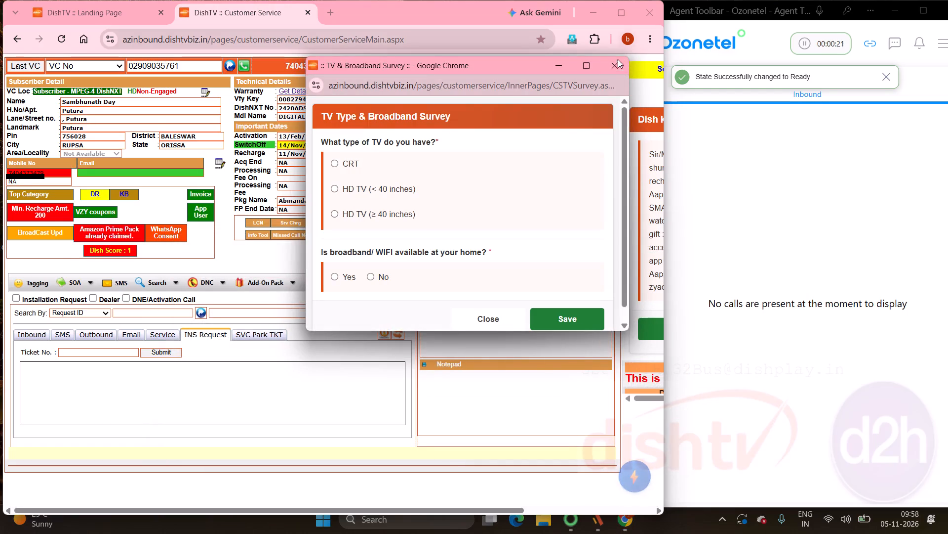
left_click(612, 74)
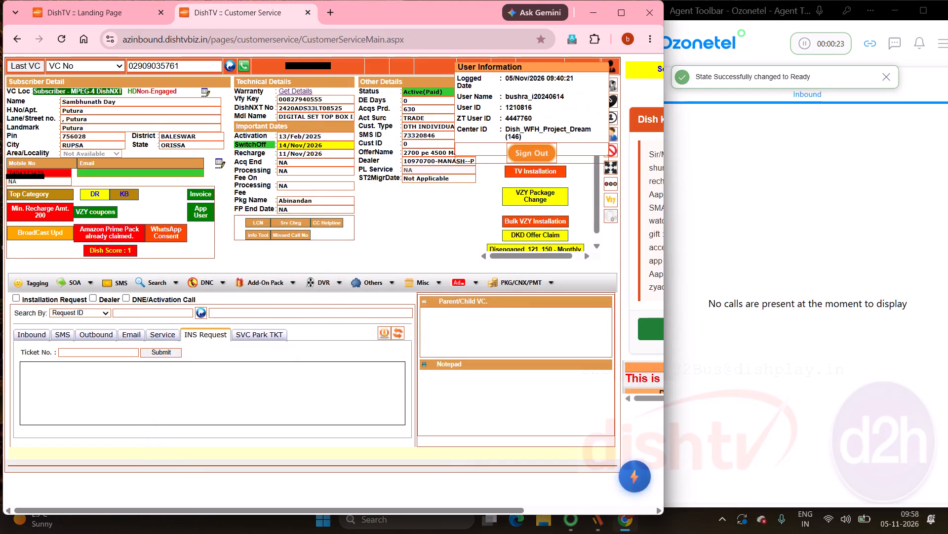
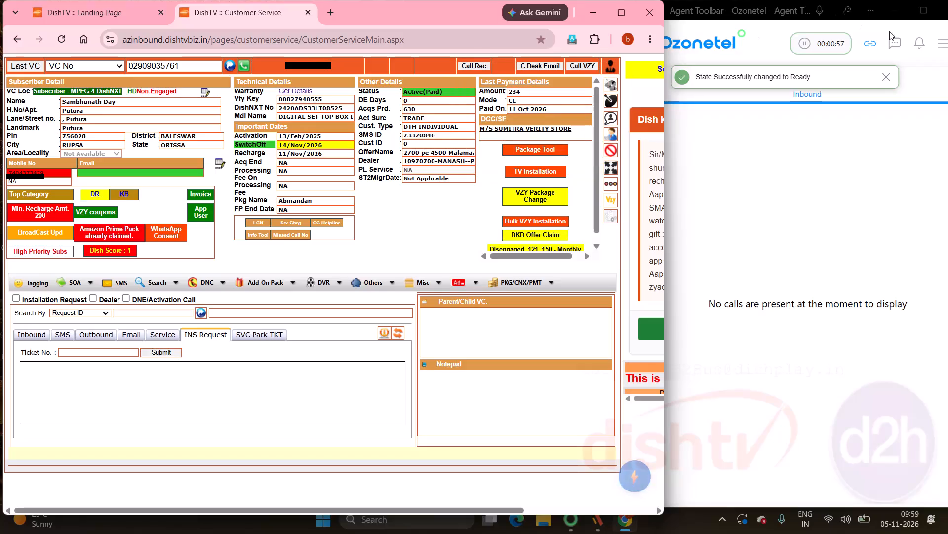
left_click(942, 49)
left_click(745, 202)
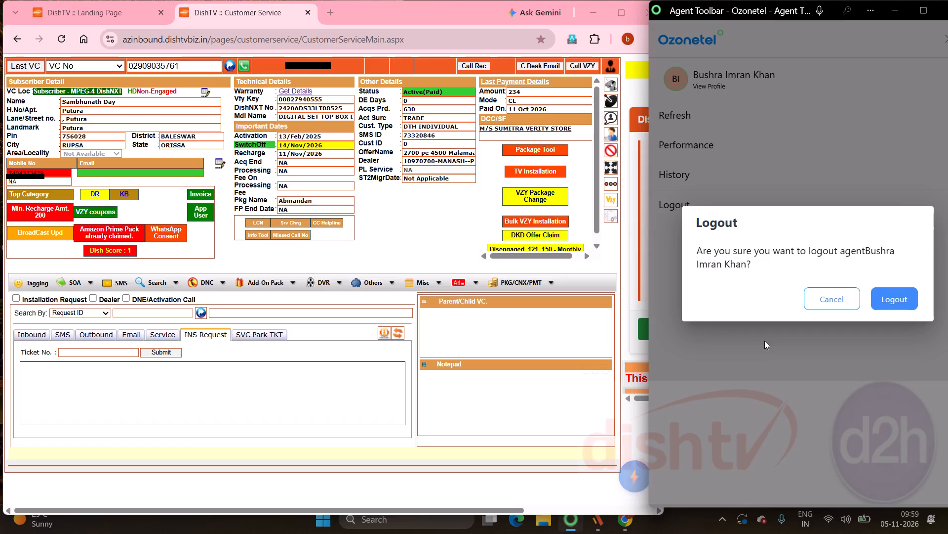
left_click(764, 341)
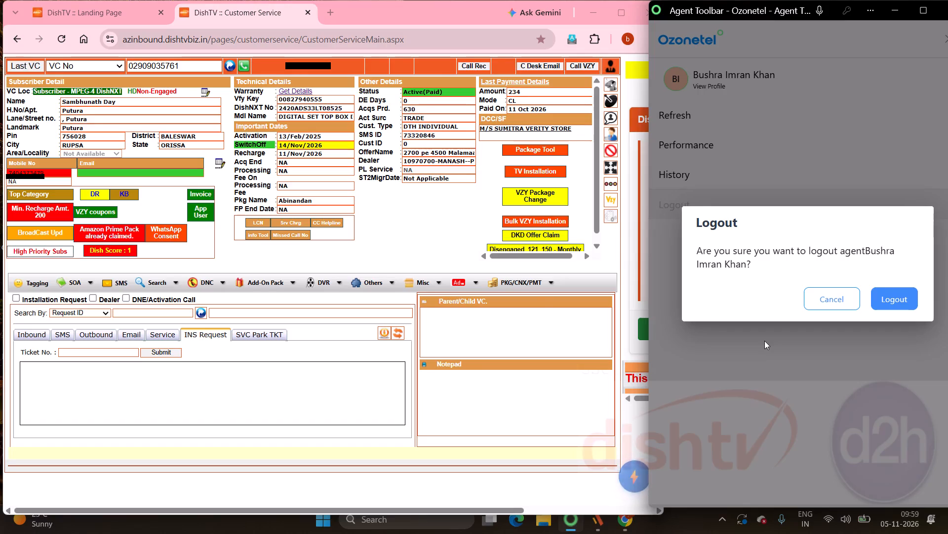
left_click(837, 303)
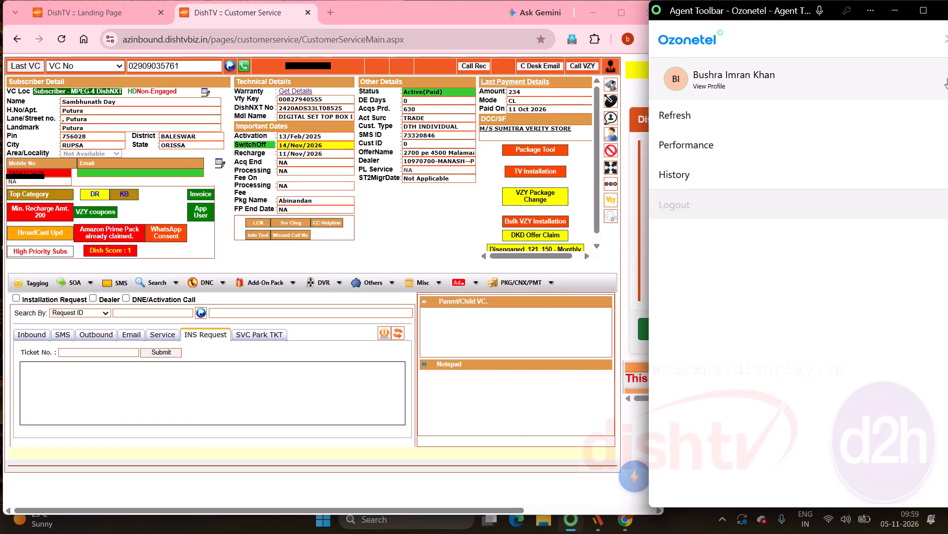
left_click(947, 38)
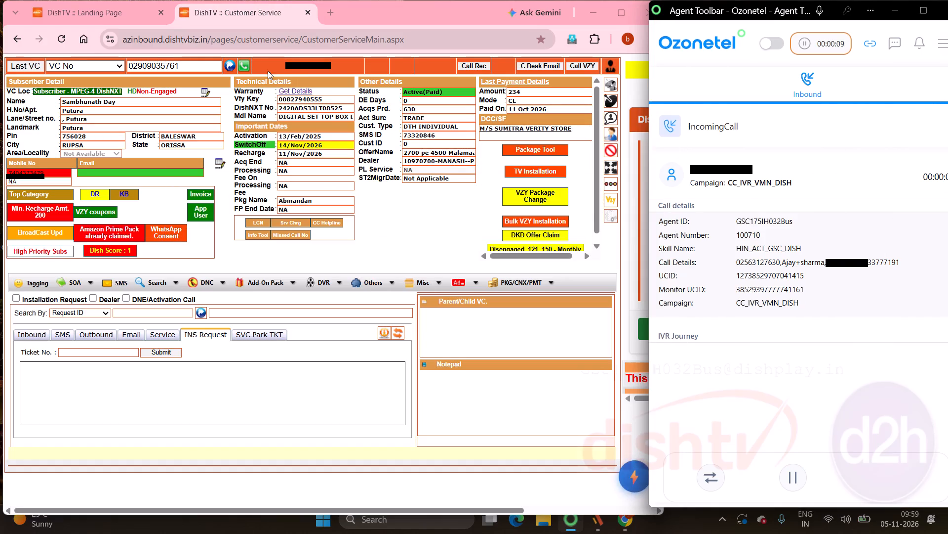
Load the incoming caller's subscriber record and dismiss the Service Priority notice.
left_click(244, 63)
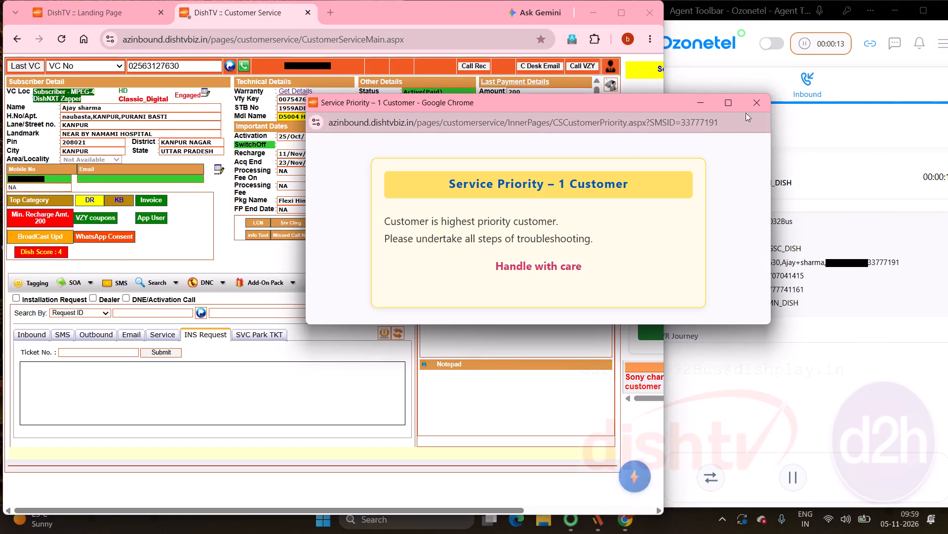
left_click(757, 105)
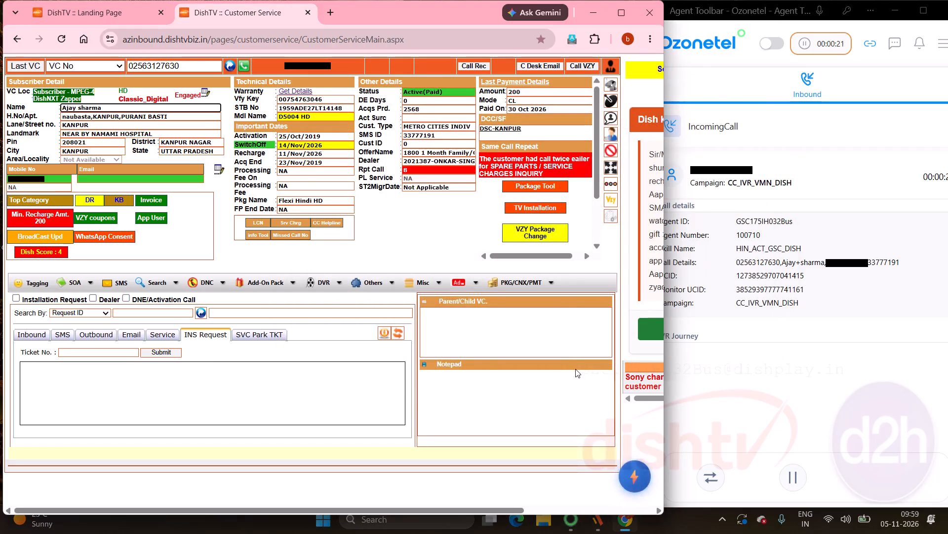
Examine the caller's past complaints and call categories in More Details, and look through the Top Category reasons without selecting one.
left_click(386, 333)
scroll(386, 333, "up", 1)
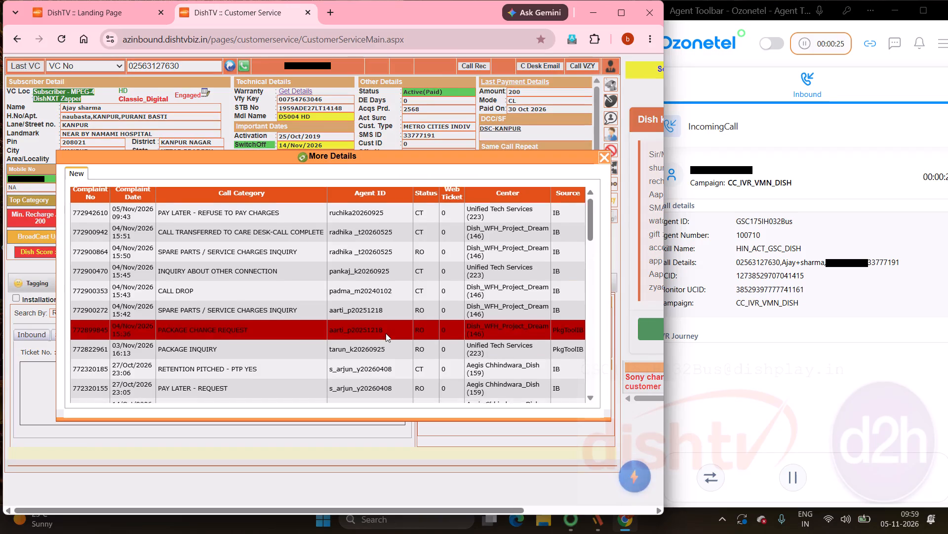
scroll(386, 333, "up", 1)
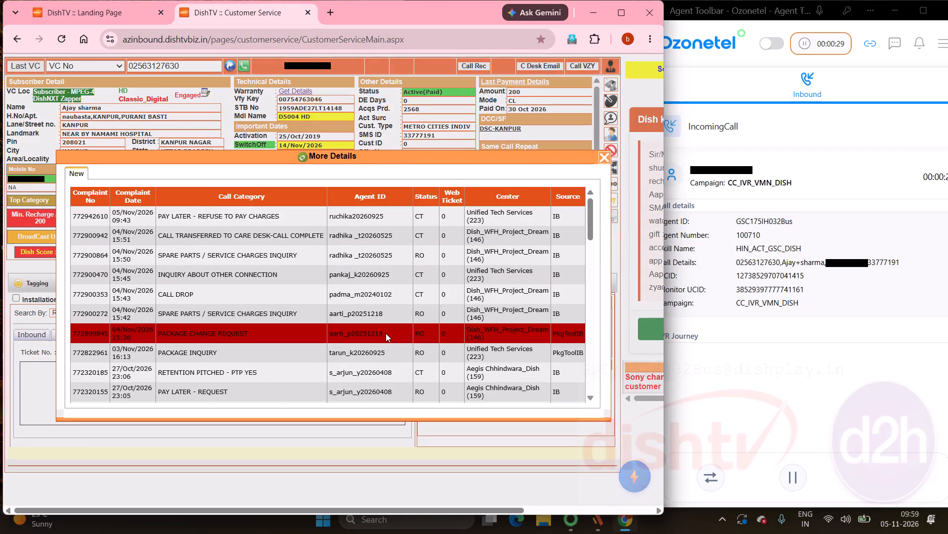
left_click(605, 155)
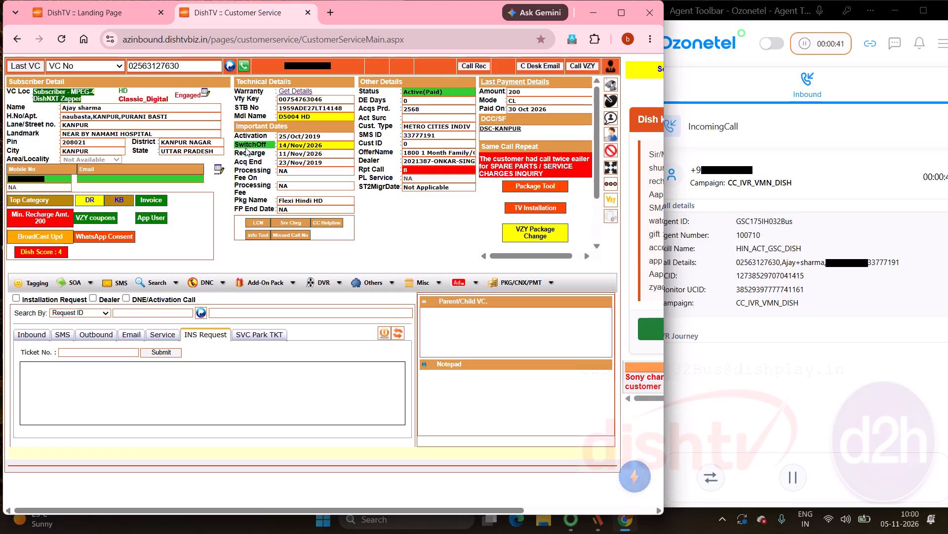
left_click(41, 202)
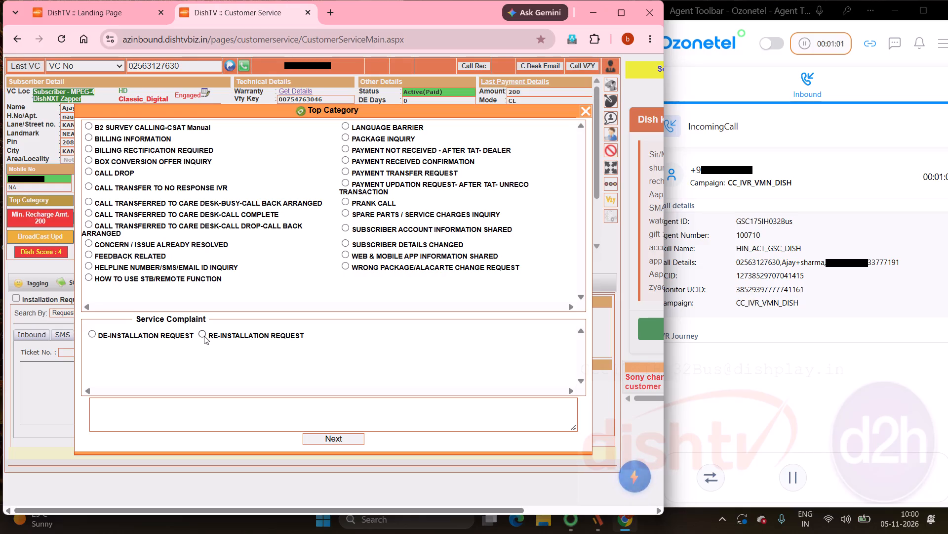
left_click(589, 109)
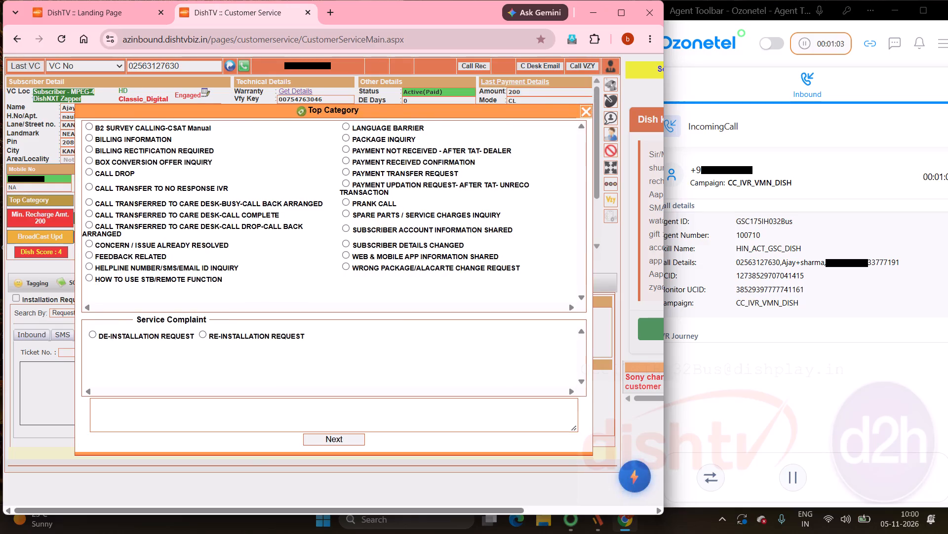
left_click(380, 331)
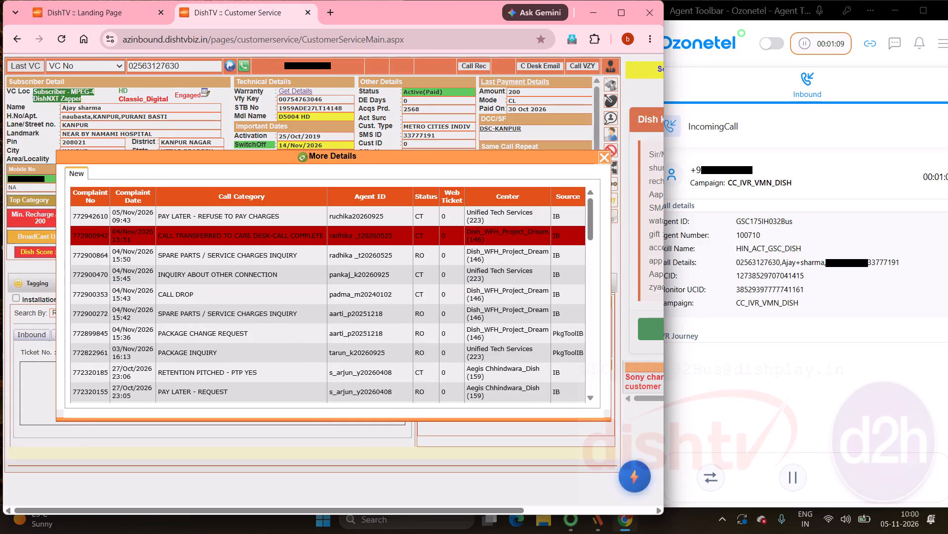
left_click(599, 159)
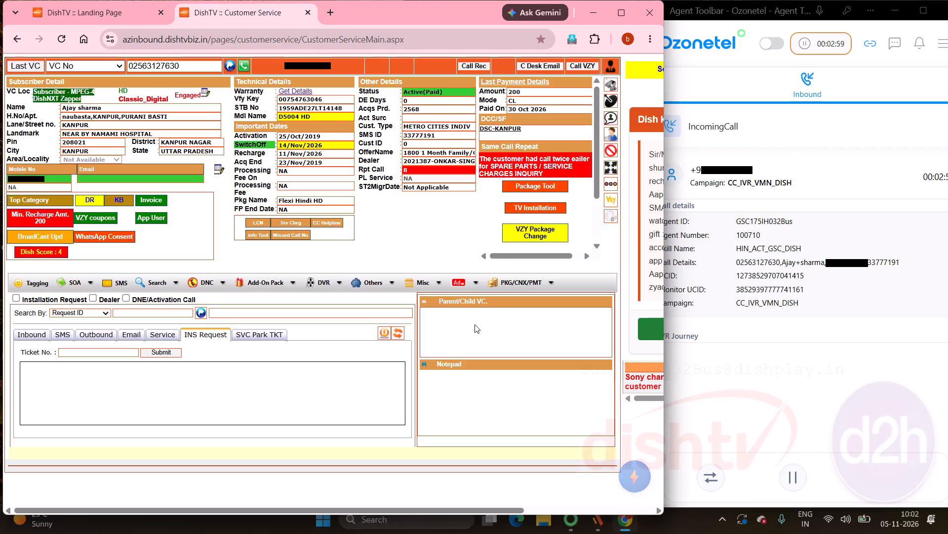
Repeatedly check agent availability for transferring the call to the L2_HIN_CD_GSC_DISH skill, cancelling the transfer form after each check.
left_click(707, 477)
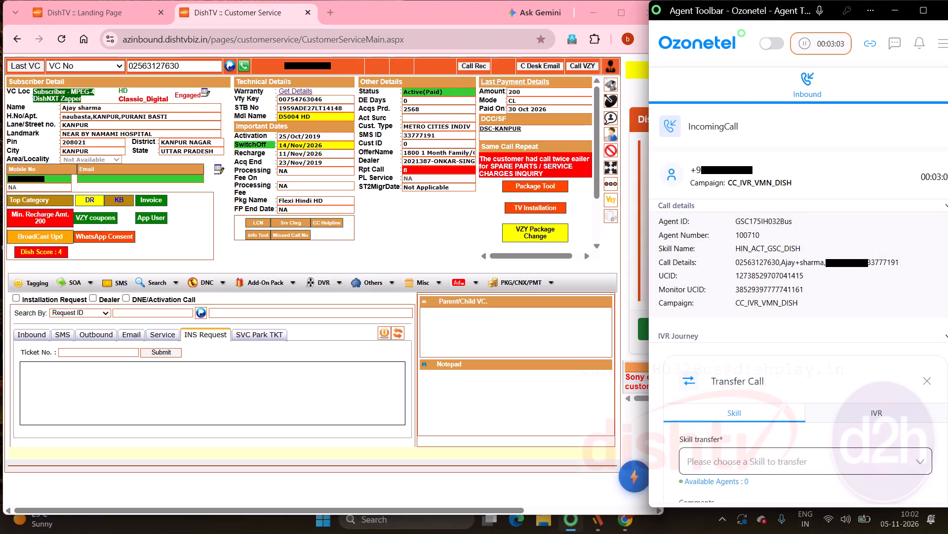
left_click(722, 464)
left_click(714, 390)
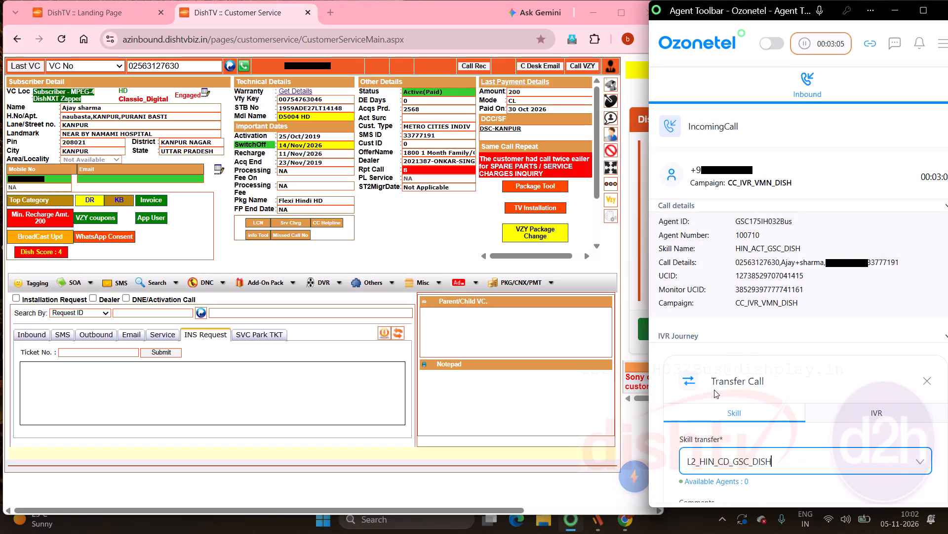
left_click(929, 385)
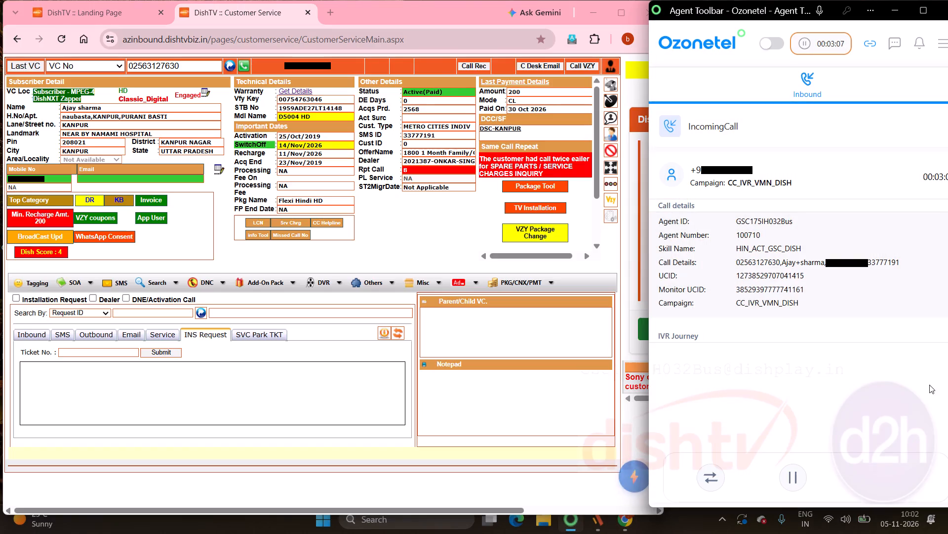
left_click(711, 475)
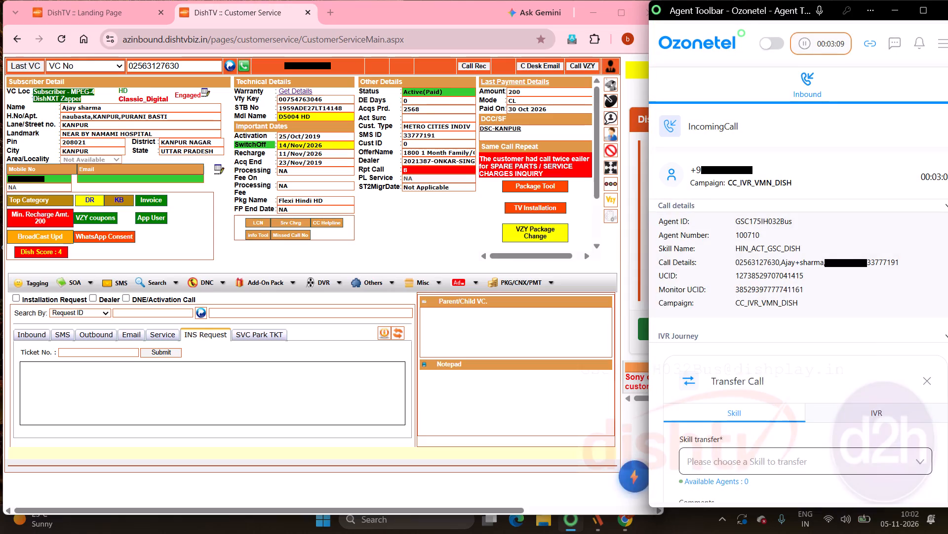
left_click(734, 464)
left_click(714, 394)
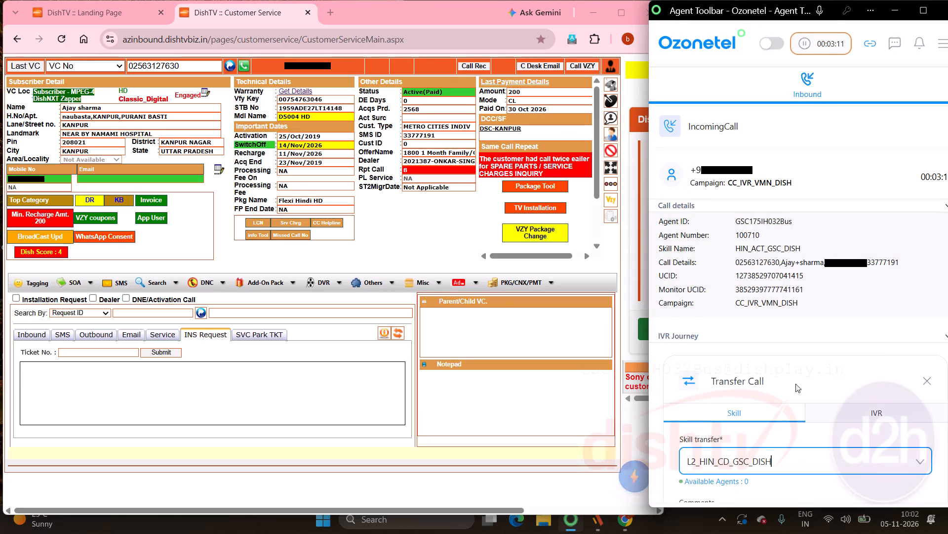
left_click(923, 381)
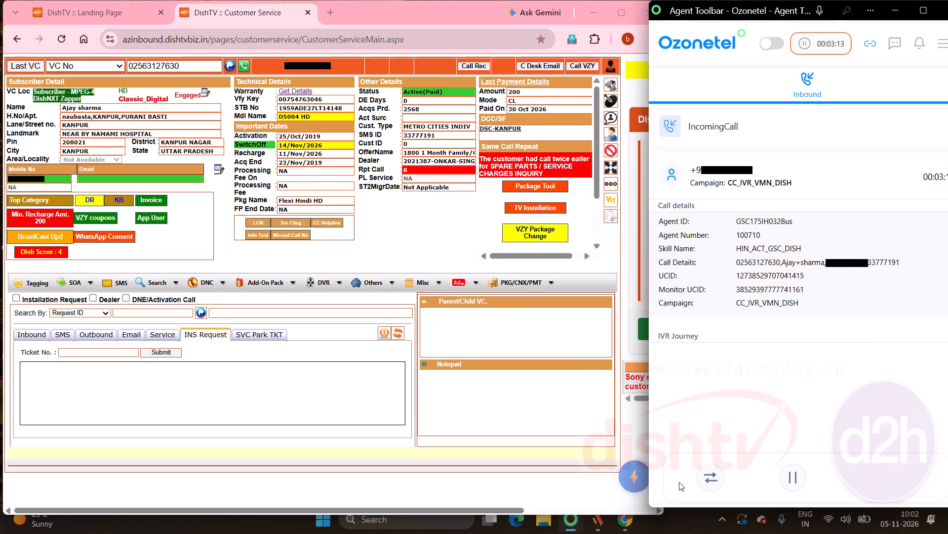
left_click(719, 478)
left_click(726, 464)
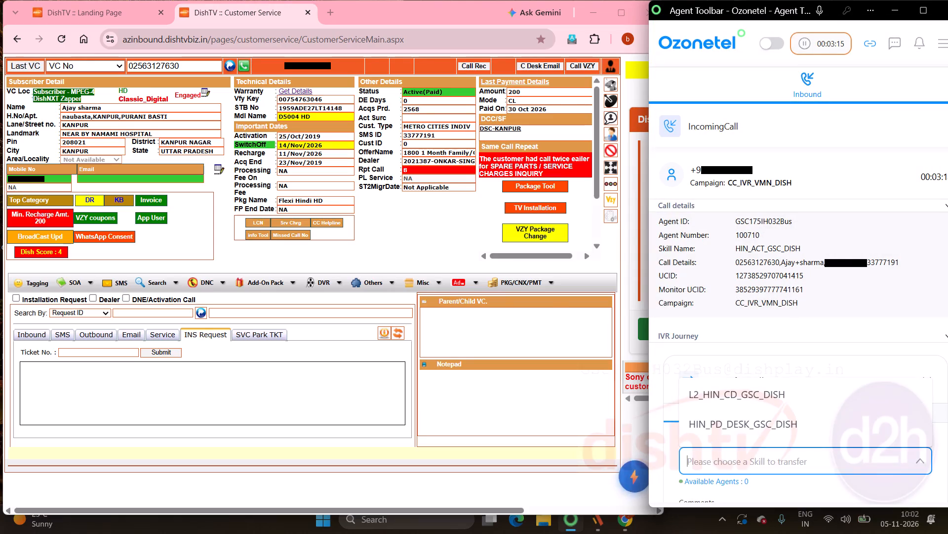
left_click(718, 394)
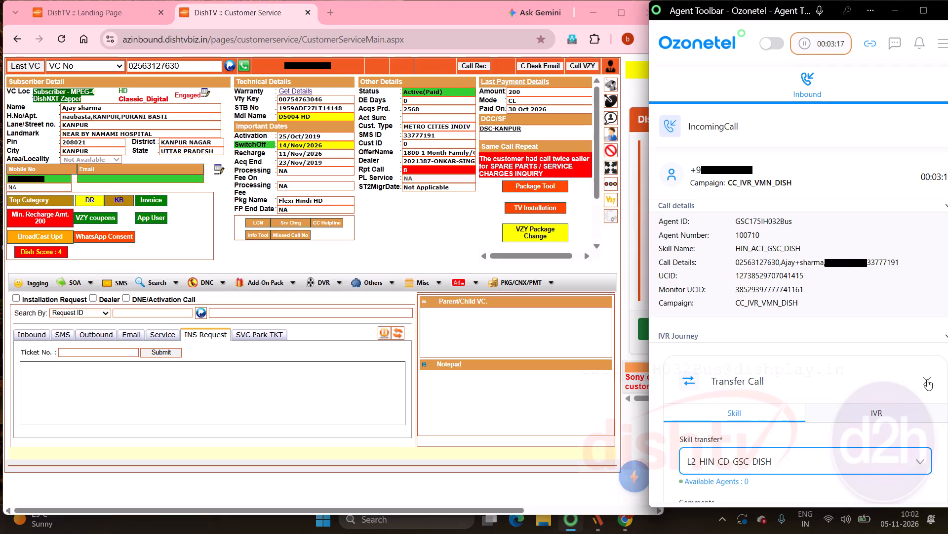
left_click(925, 381)
Warm transfer the call to the L2_HIN_CD_GSC_DISH skill without comments.
left_click(715, 475)
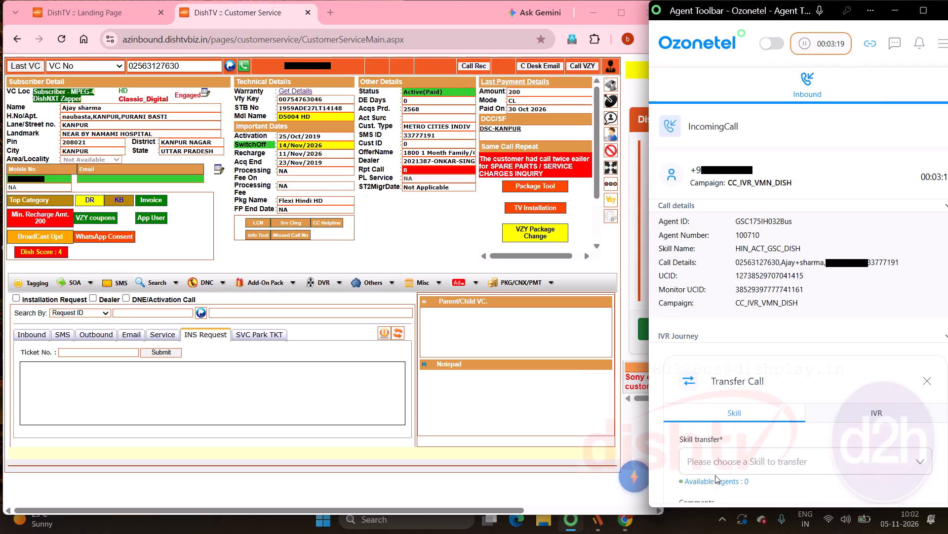
left_click(714, 459)
left_click(717, 395)
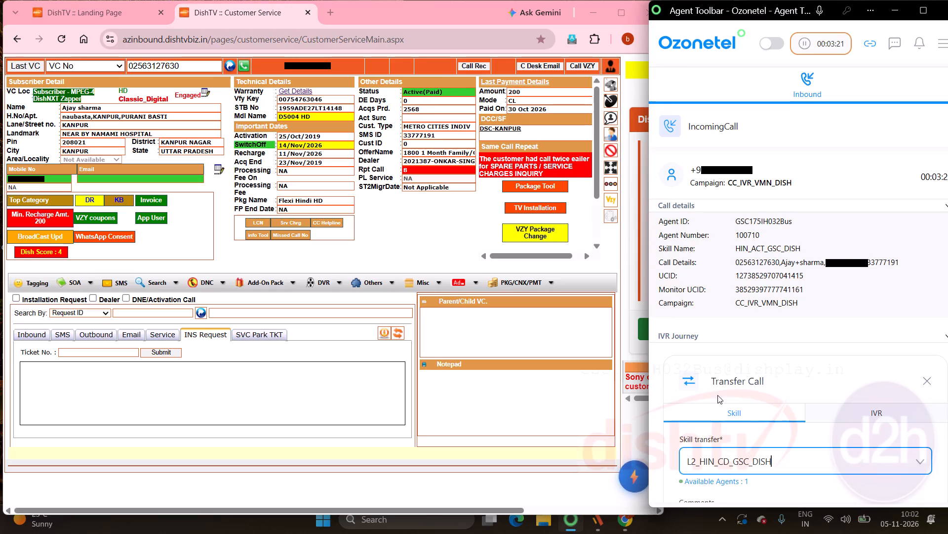
scroll(830, 445, "down", 3)
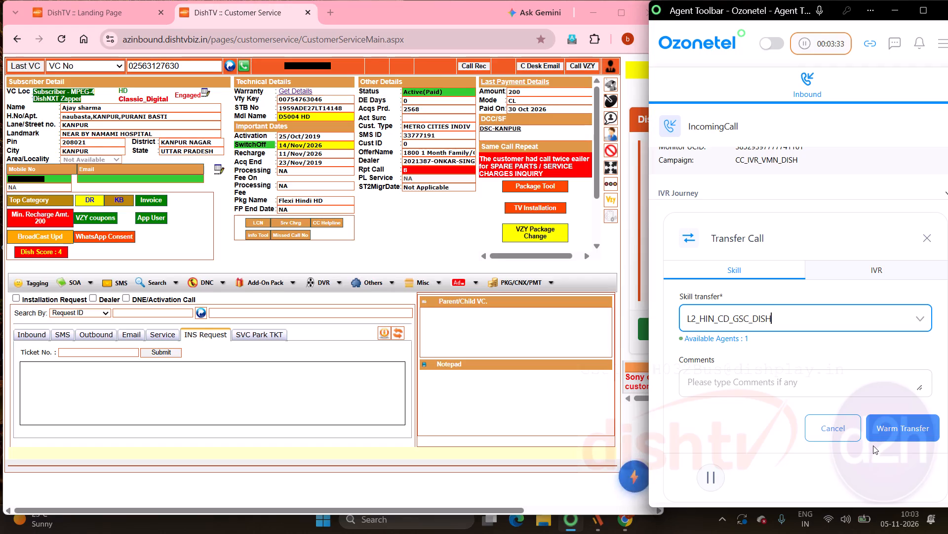
left_click(905, 432)
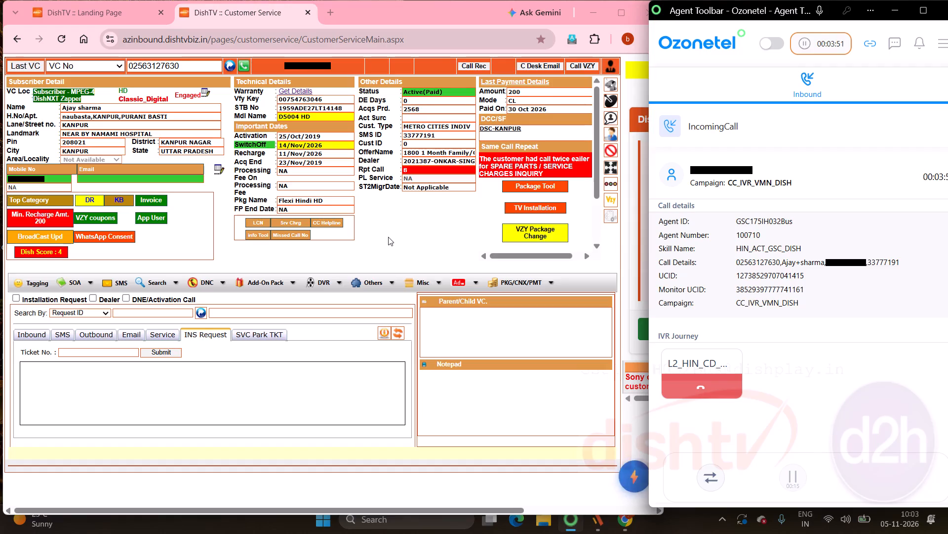
Examine the caller's complaint history in More Details, from the latest entries back to the October 2026 calls.
left_click(388, 329)
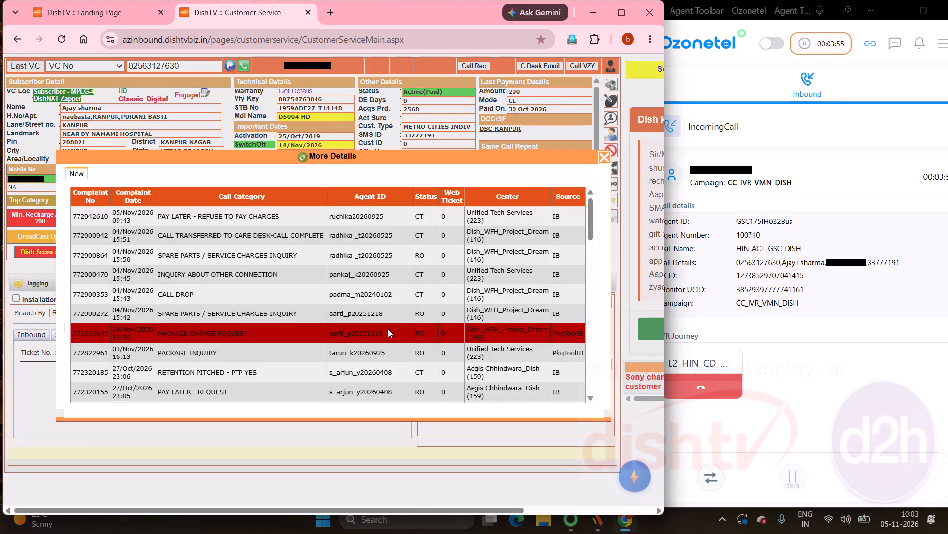
scroll(277, 269, "up", 1)
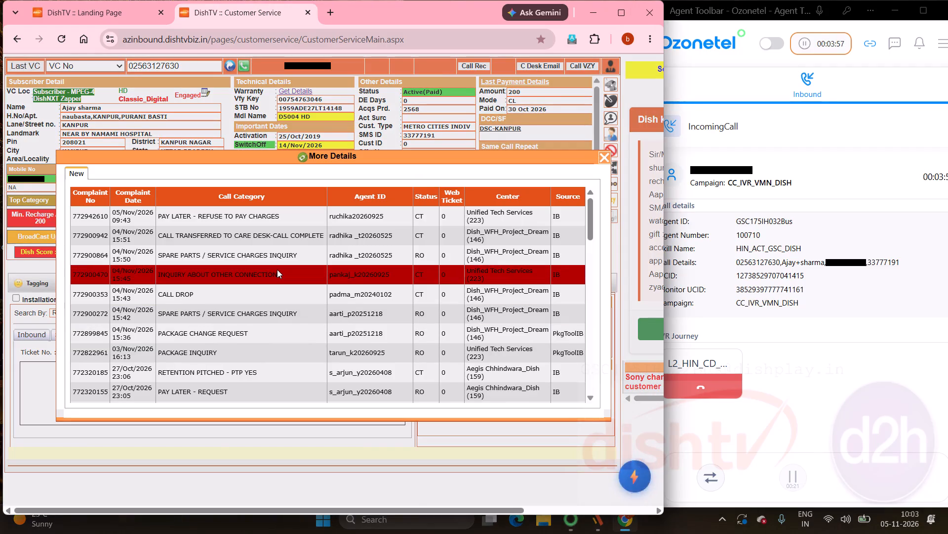
scroll(277, 269, "up", 2)
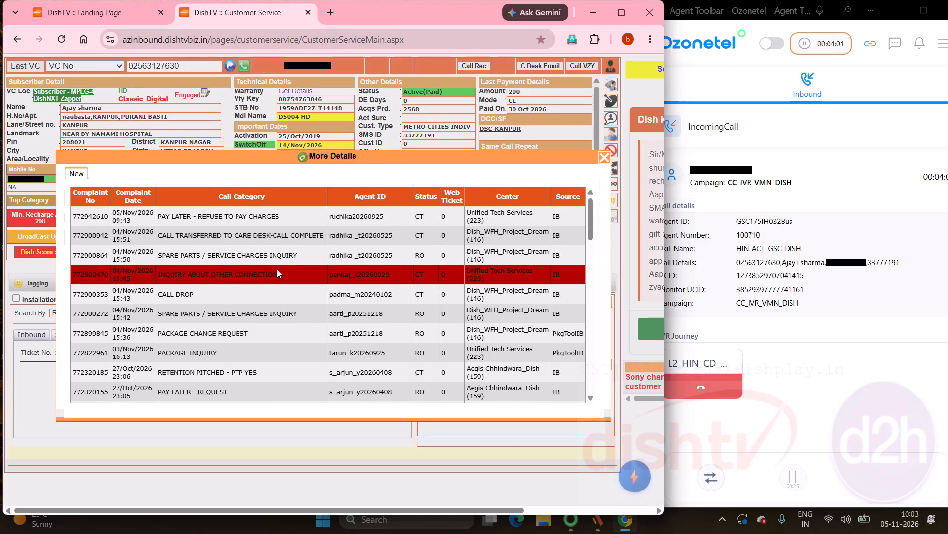
scroll(277, 269, "up", 1)
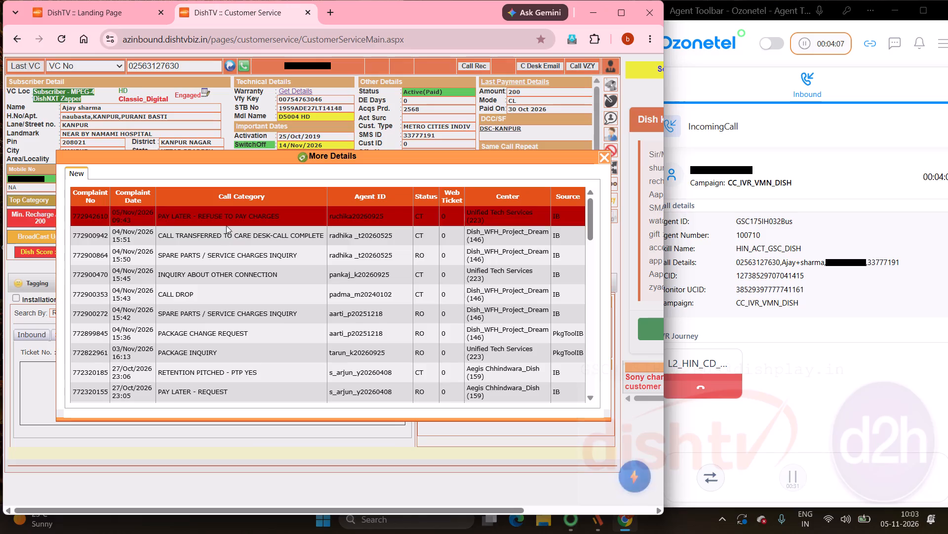
scroll(223, 300, "down", 1)
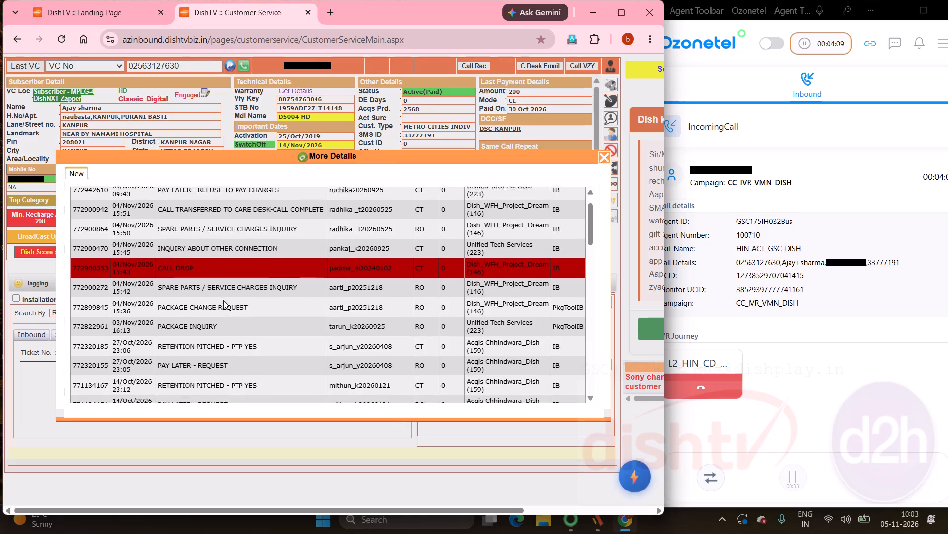
scroll(223, 300, "down", 1)
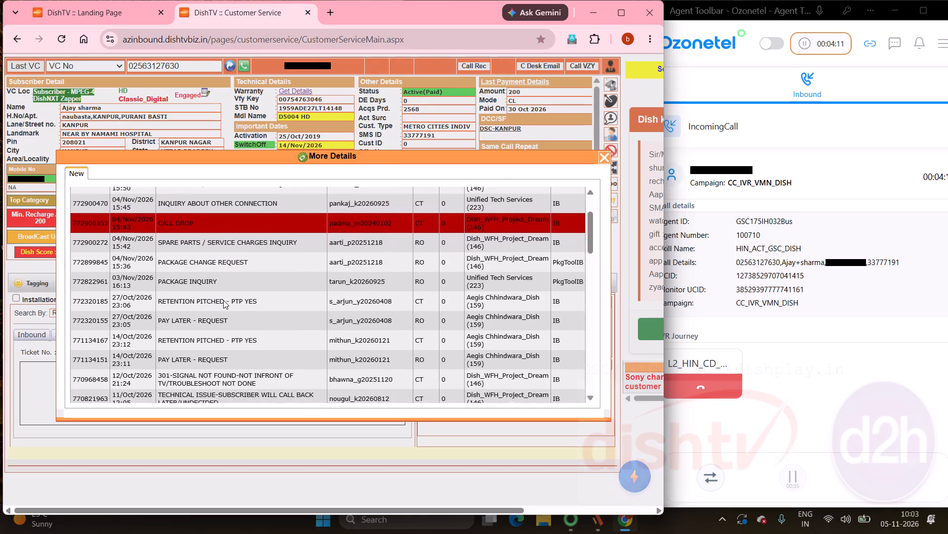
scroll(223, 300, "down", 1)
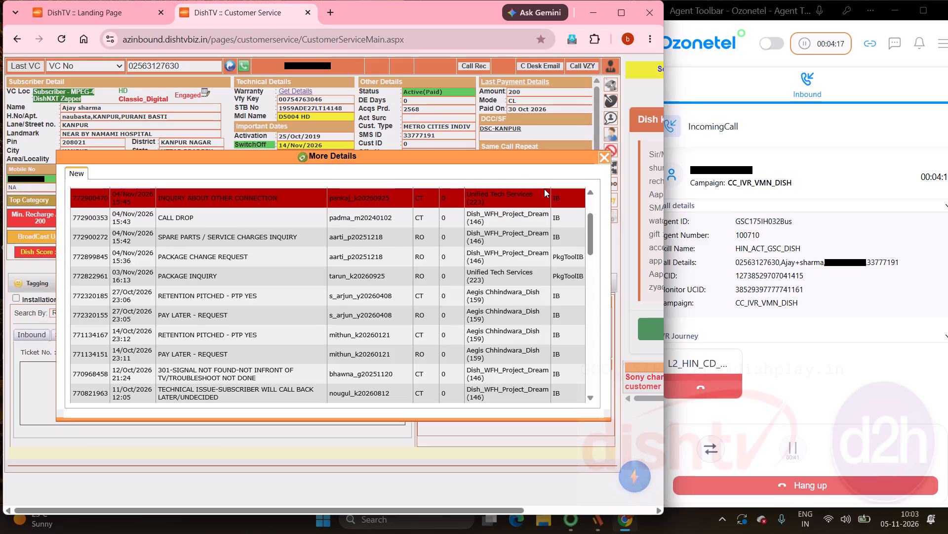
left_click(608, 153)
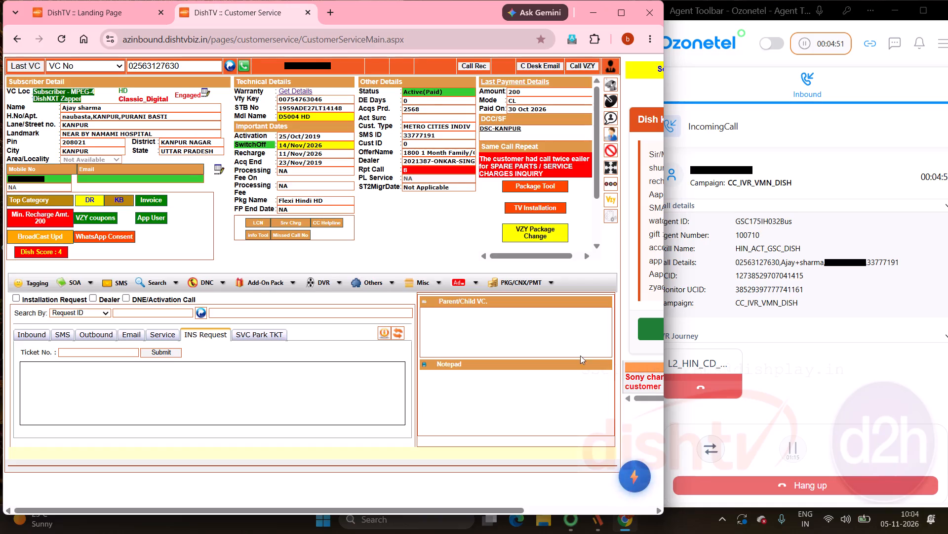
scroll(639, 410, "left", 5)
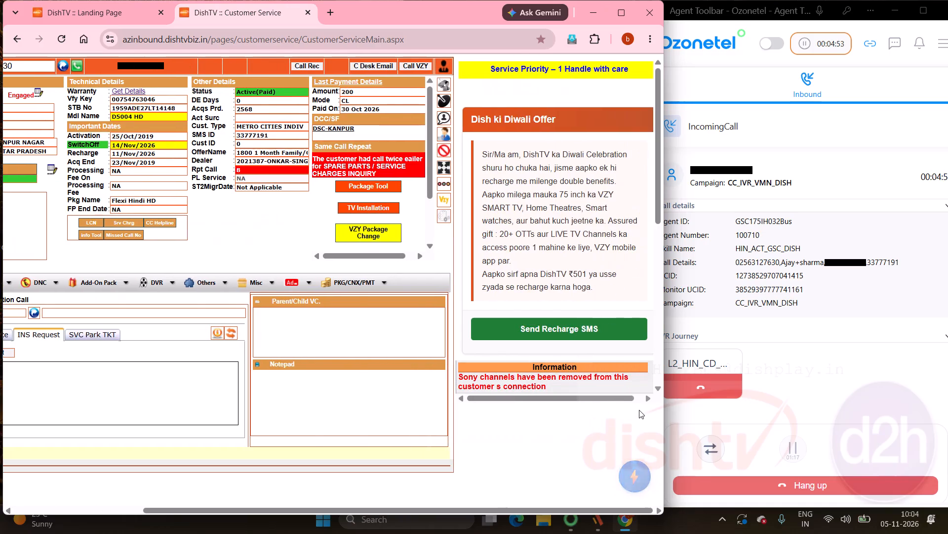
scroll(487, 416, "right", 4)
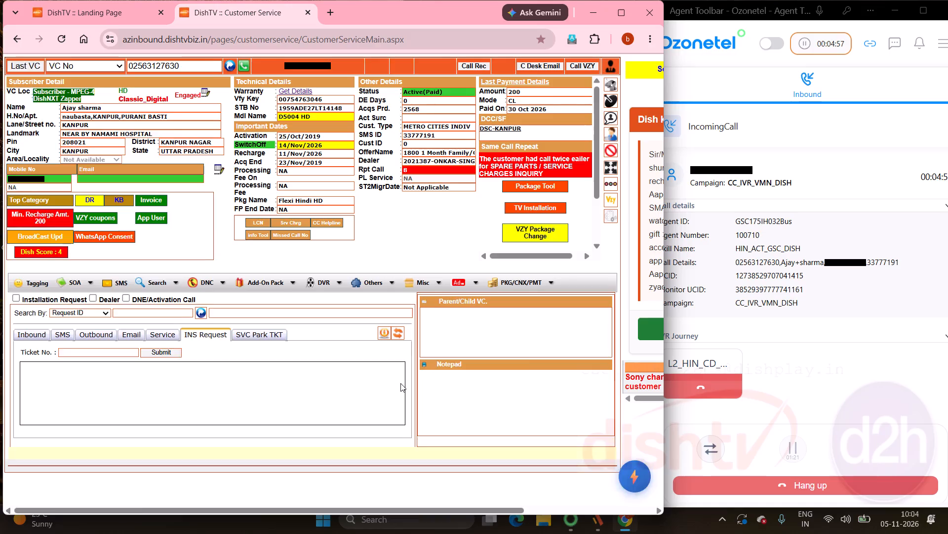
Hang up the transferred inbound call in the Ozonetel agent toolbar.
scroll(400, 383, "left", 4)
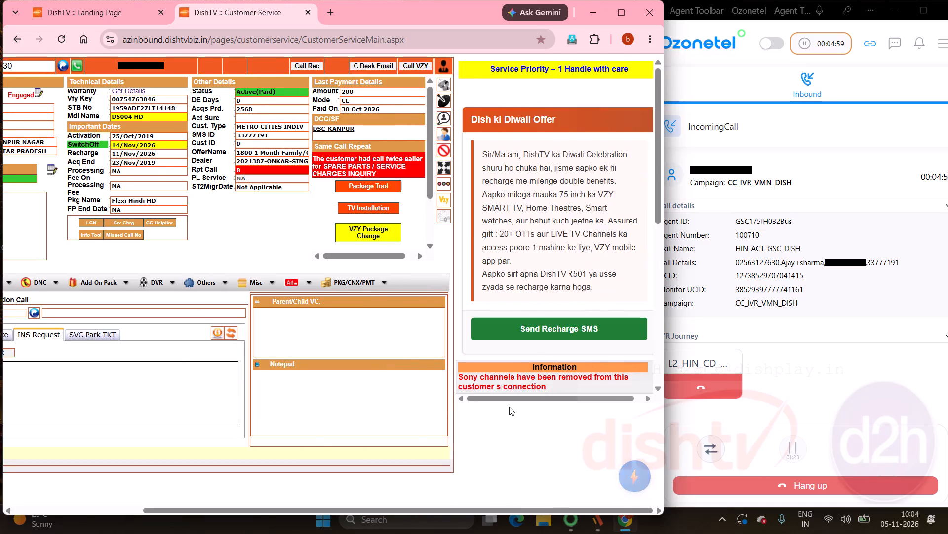
scroll(509, 407, "right", 5)
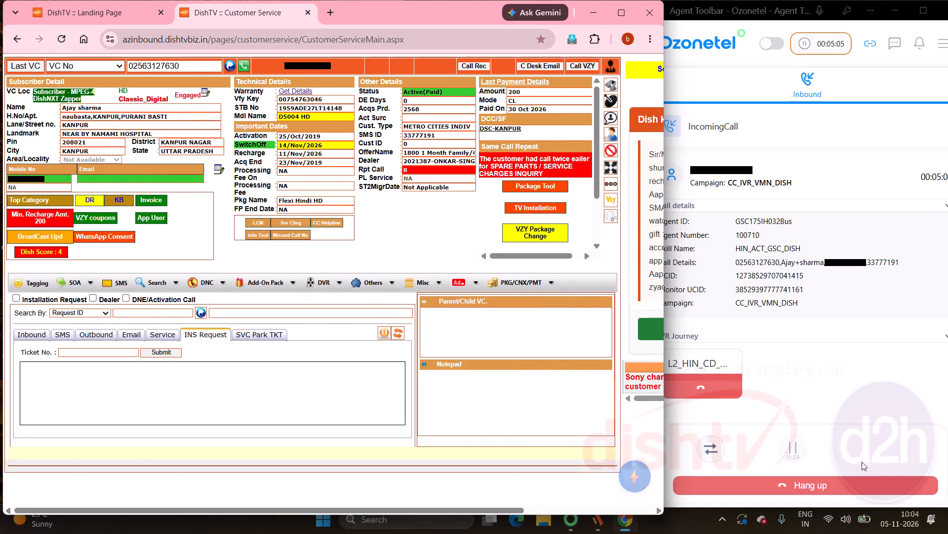
left_click(804, 487)
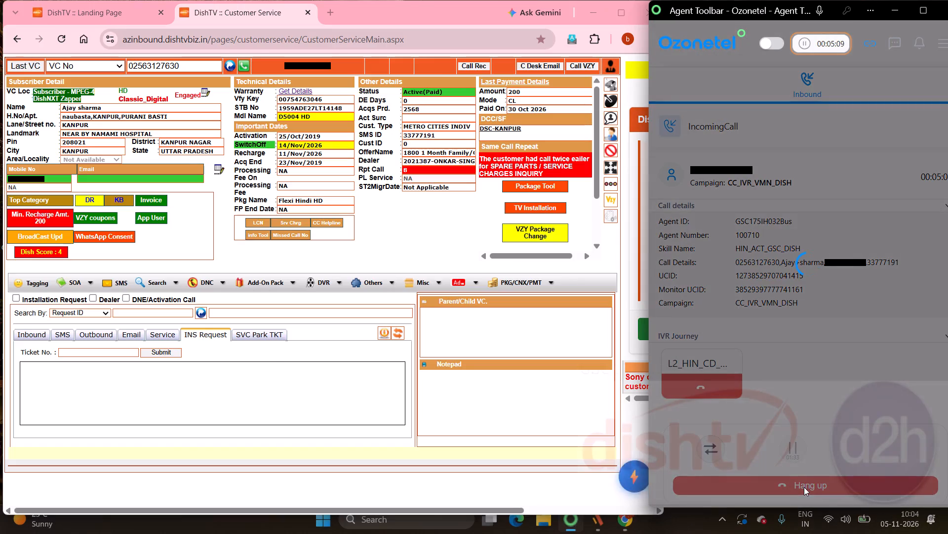
Open a request for the subscriber under the Top Category reason CALL TRANSFERRED TO CARE DESK-CALL COMPLETE.
left_click(32, 202)
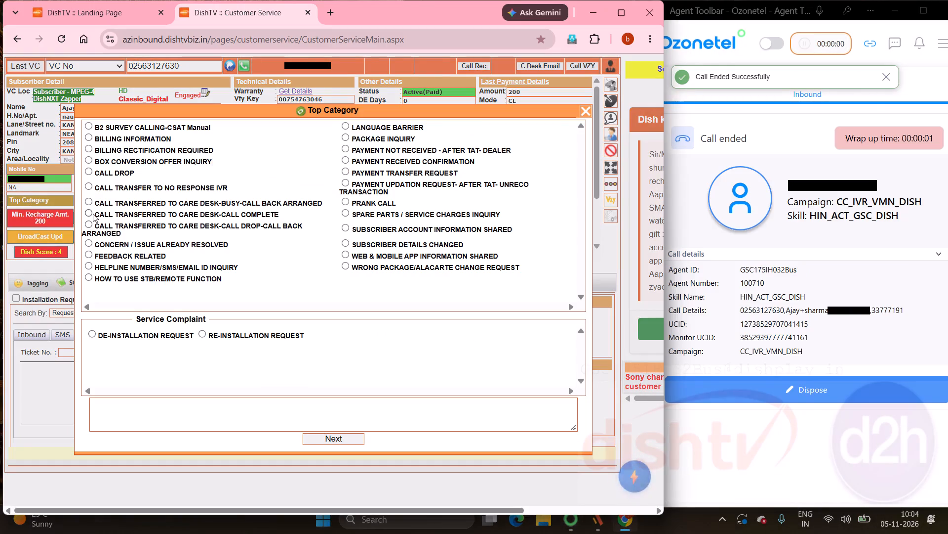
left_click(85, 212)
left_click(349, 438)
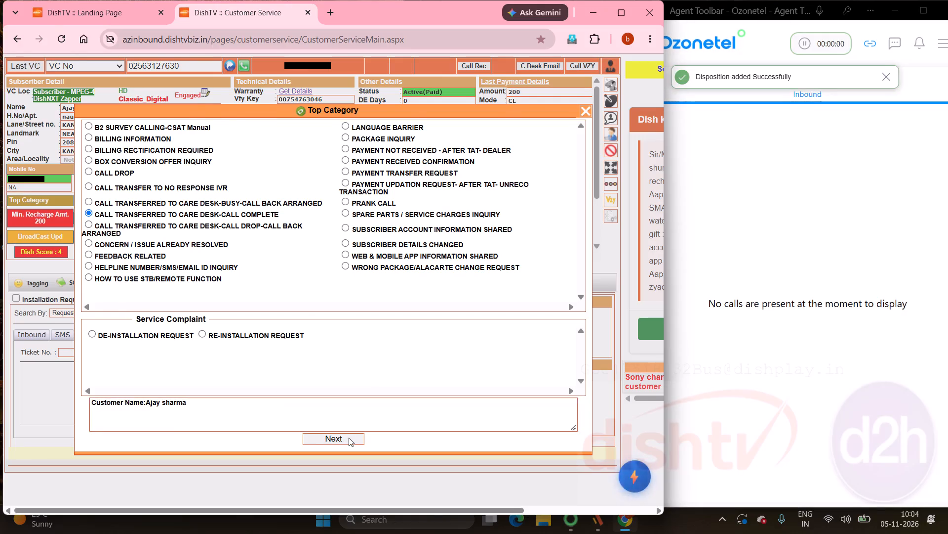
Fill the request's Alternate No with the subscriber's existing contact number.
left_click_drag(285, 346, 200, 352)
left_click_drag(255, 352, 260, 369)
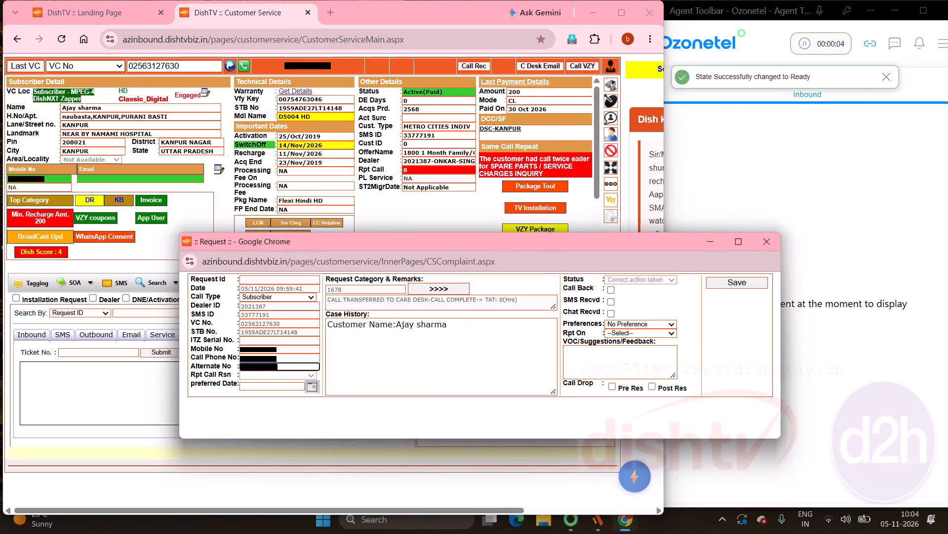
Add a new Case History line: "cx re instalation & de installation dono karwana chata tha but charges se comfortable nhi tha".
left_click(476, 332)
key("Return")
type("cx")
key("space")
type("re instalati")
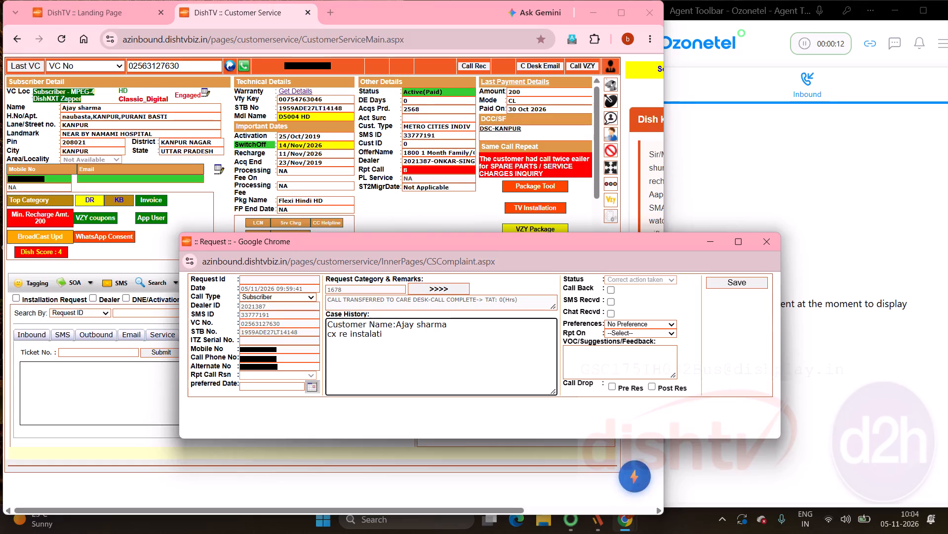
type("on")
key("space")
key("shift+ampersand")
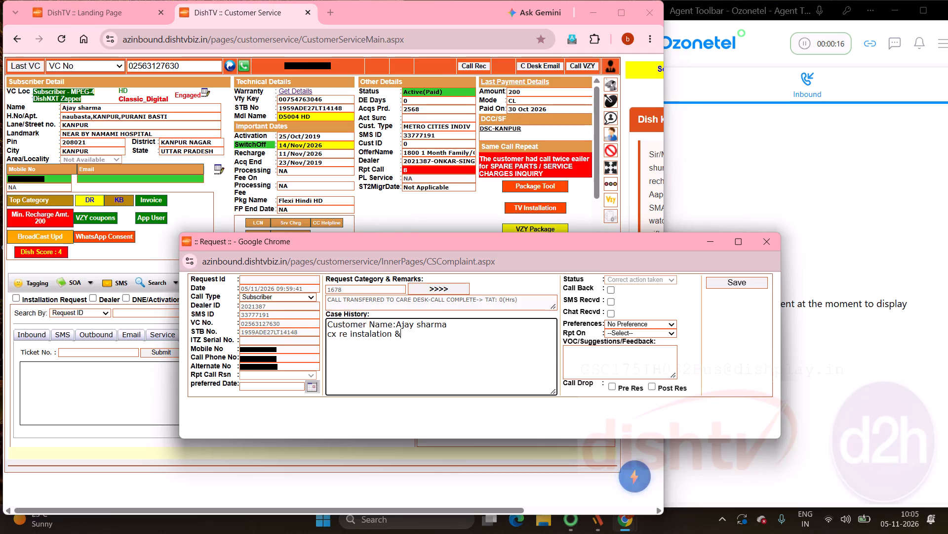
key("space")
type("de installation dono karwana chata")
key("space")
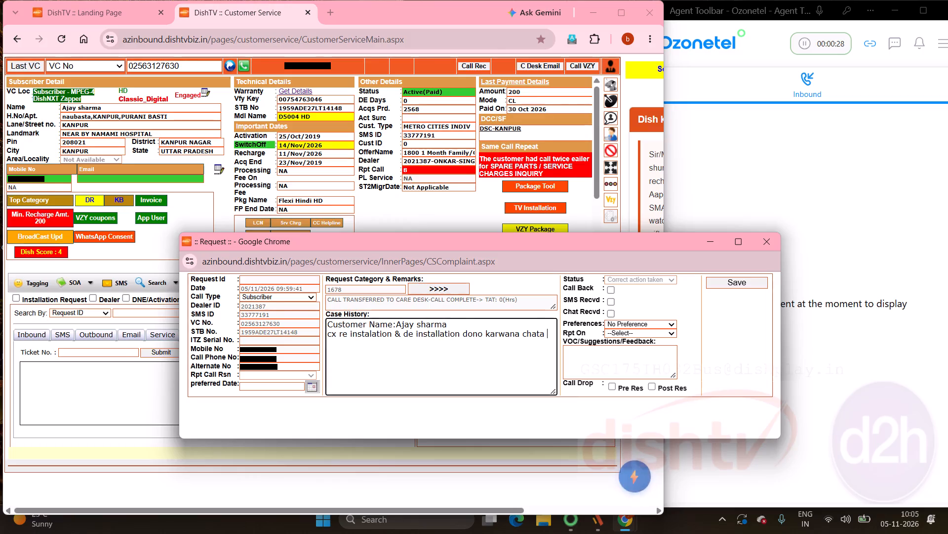
type("tha")
key("space")
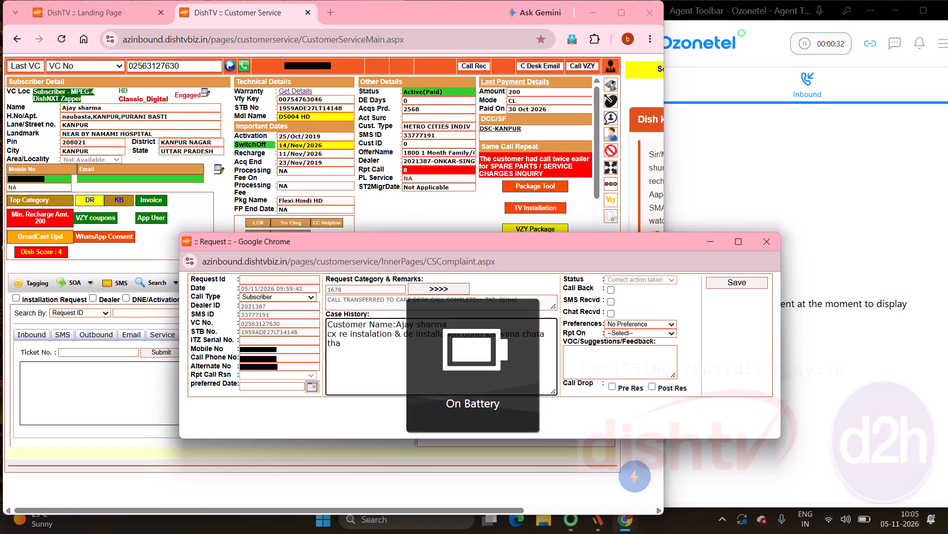
type("bu")
type("t charges")
key("space")
type("se con")
key("BackSpace")
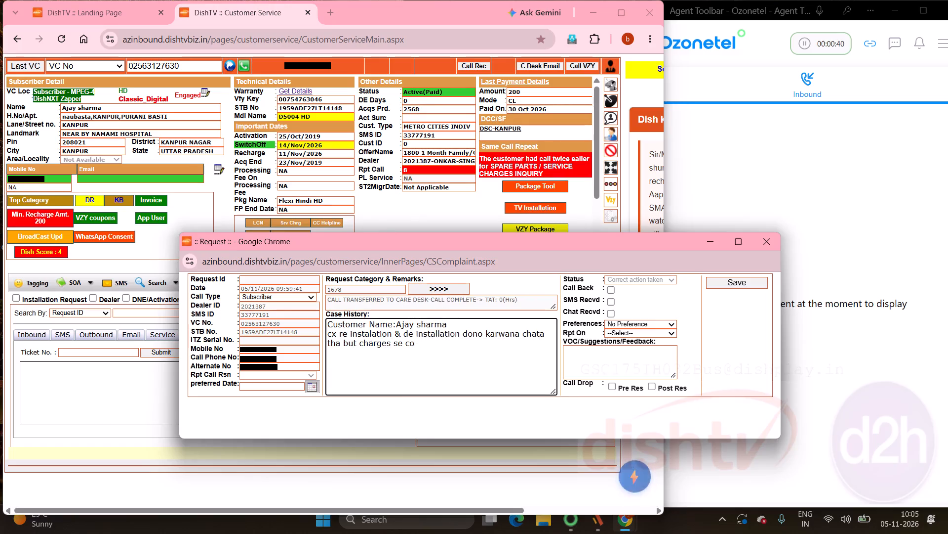
type("mfortable nhi th")
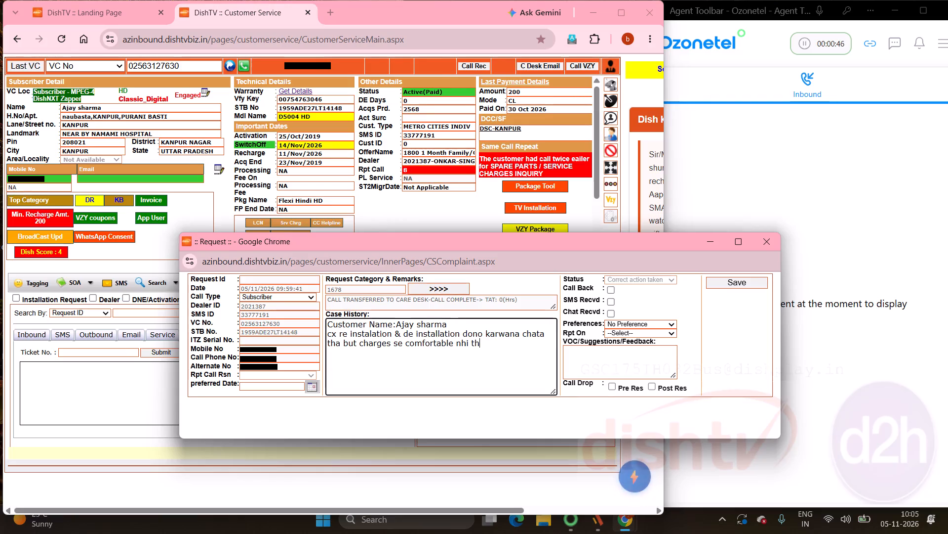
type("a")
key("space")
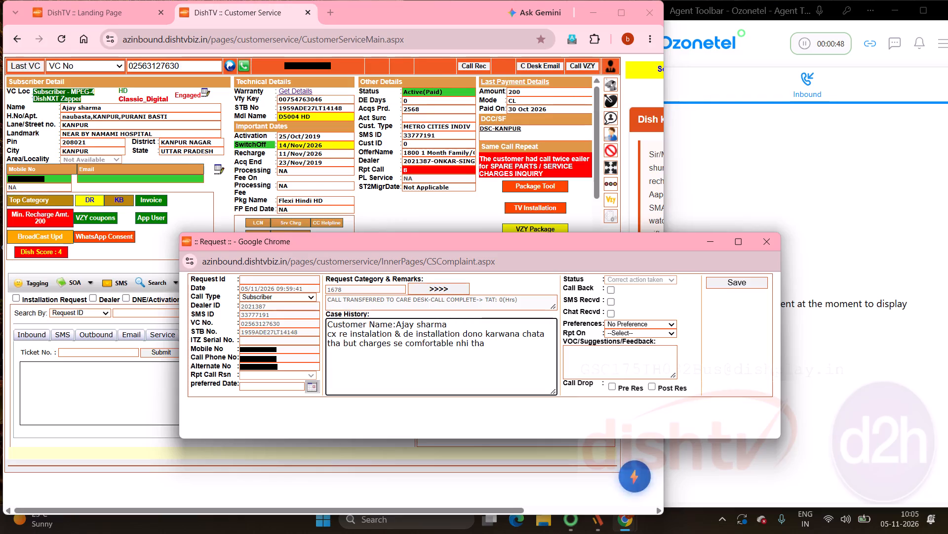
Continue the Case History with "wo bol rahe the ke deinstallation 100 /- me karo nhi to apna connection antina nikal kar leke jao".
type("wo")
key("space")
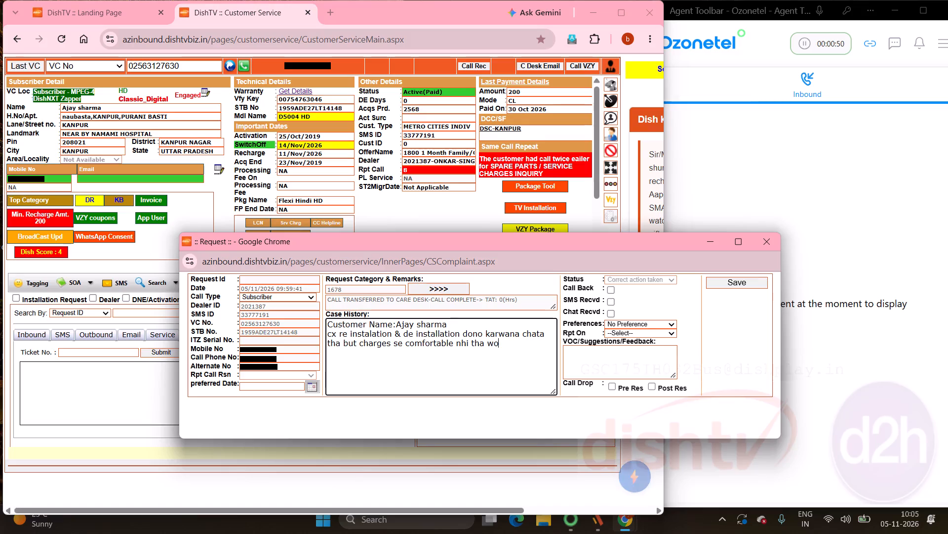
type("bol rahe the")
key("space")
type("ke de")
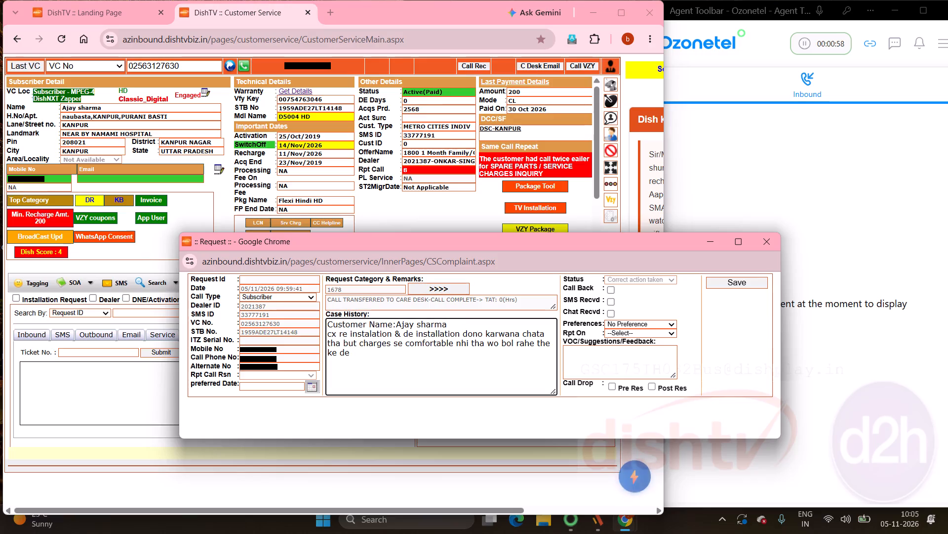
type("installation")
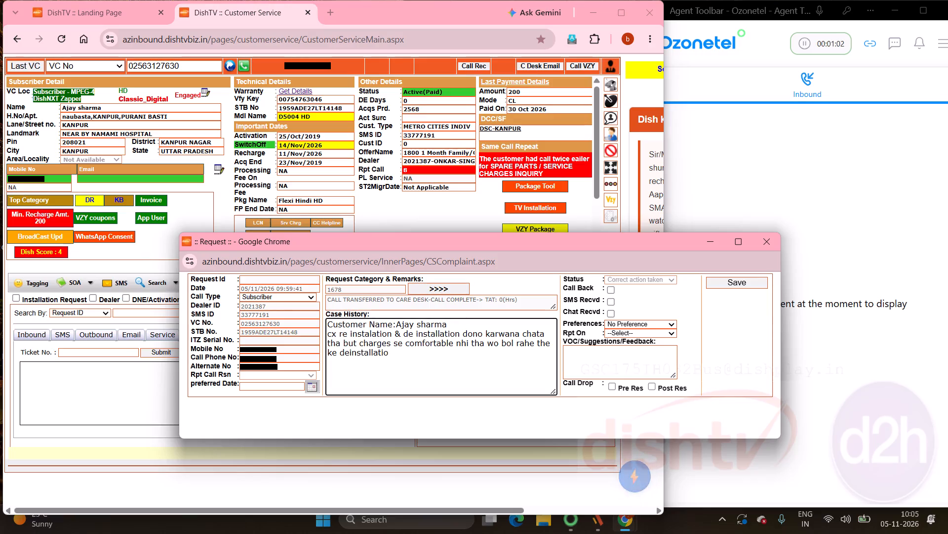
key("space")
type("100")
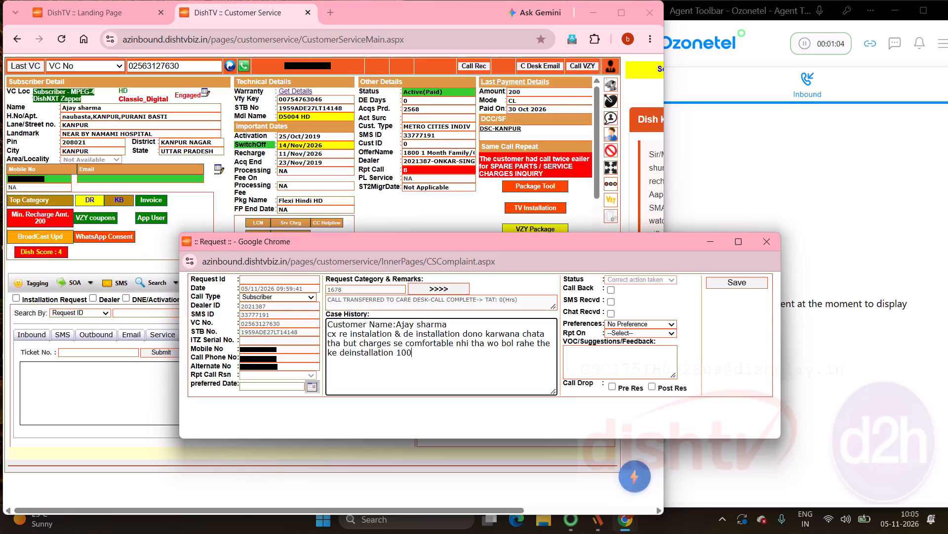
key("space")
key("slash")
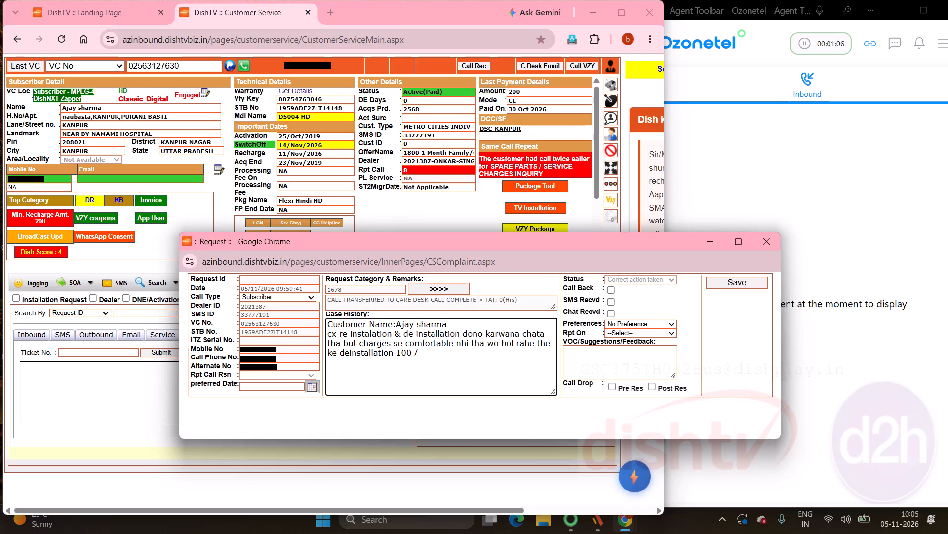
type("- me karo nhi to apna connectio")
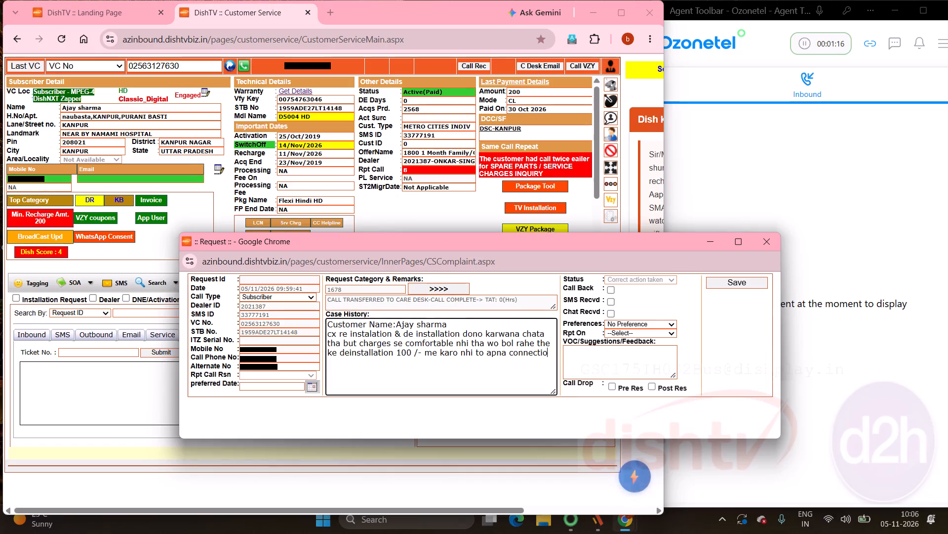
type("n antina nikal kar leke jao")
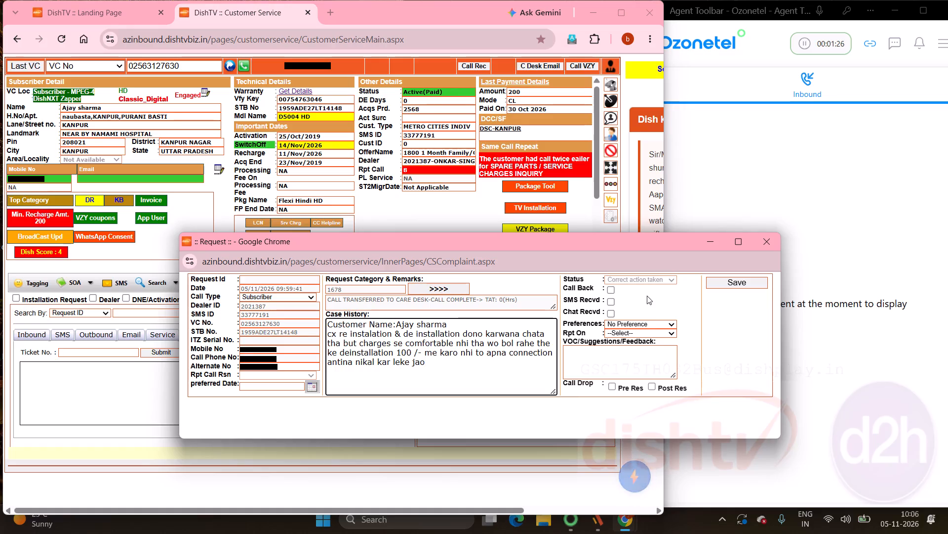
Save the request and dismiss the windows that follow, returning to the subscriber record.
left_click(741, 284)
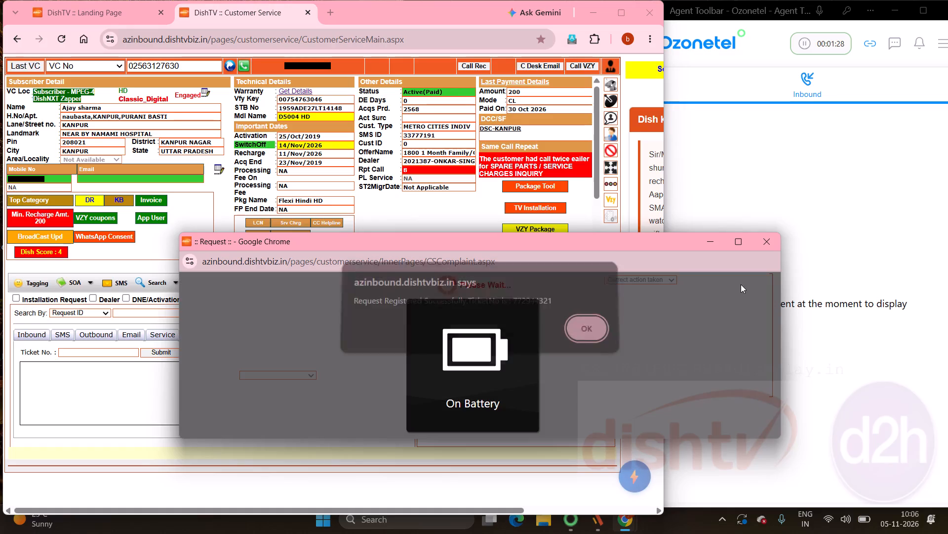
left_click(584, 332)
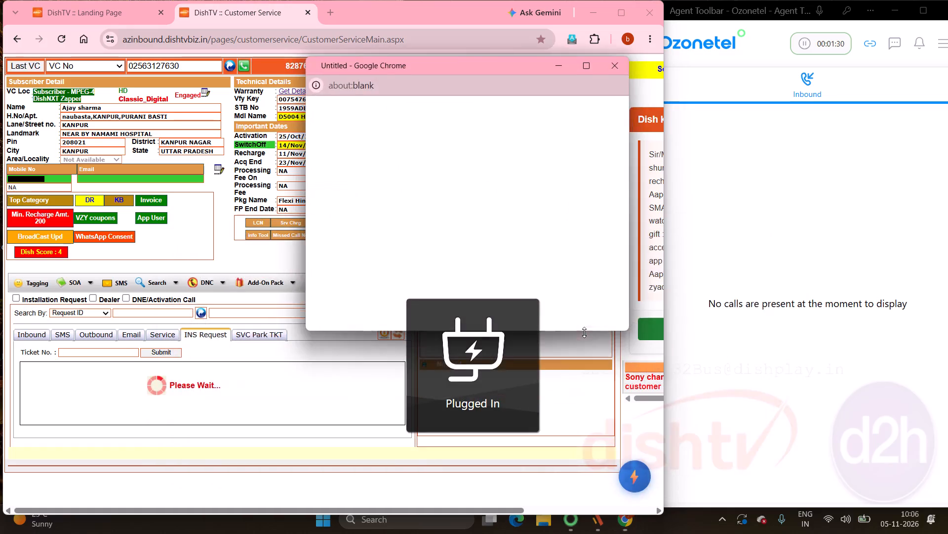
left_click(616, 63)
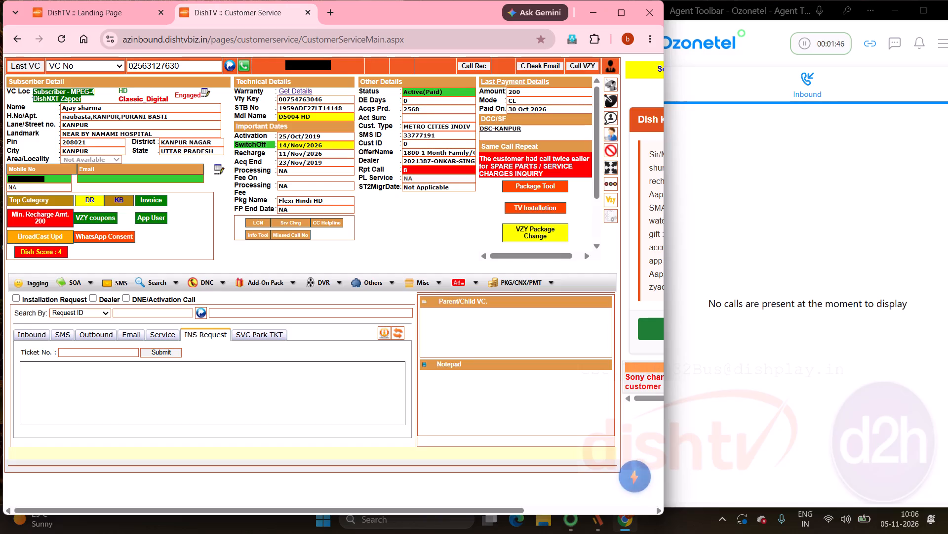
Examine the agent's Performance statistics for interactions and login time in the Ozonetel toolbar, and close them again.
left_click(844, 148)
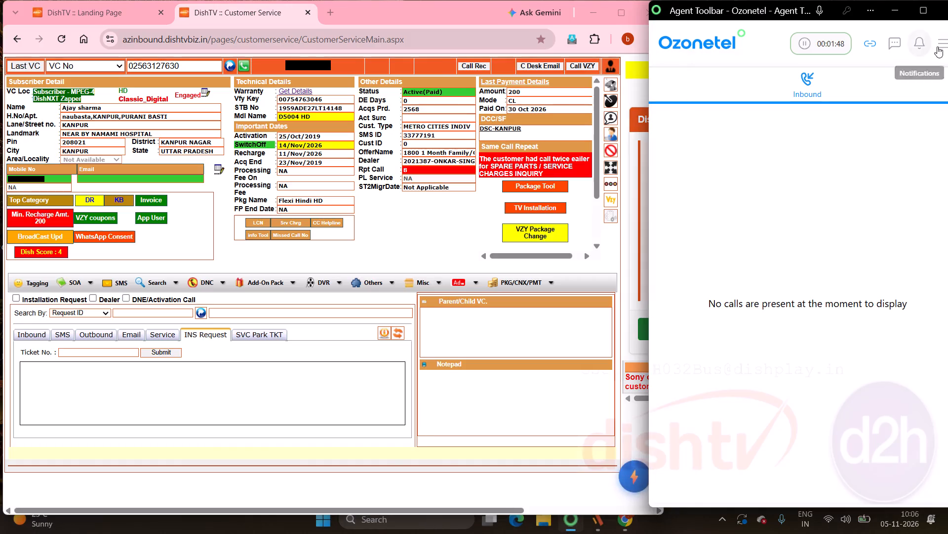
left_click(946, 46)
left_click(757, 158)
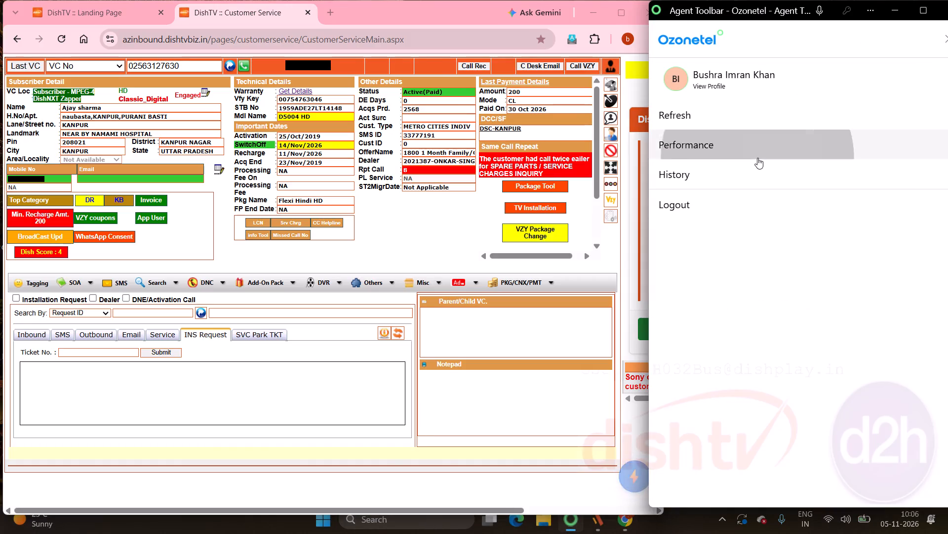
left_click(918, 86)
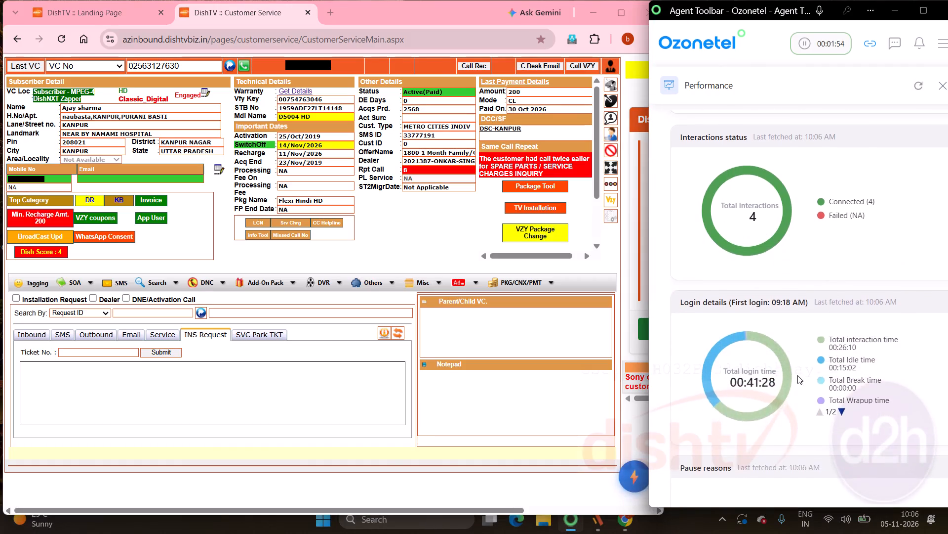
left_click(939, 89)
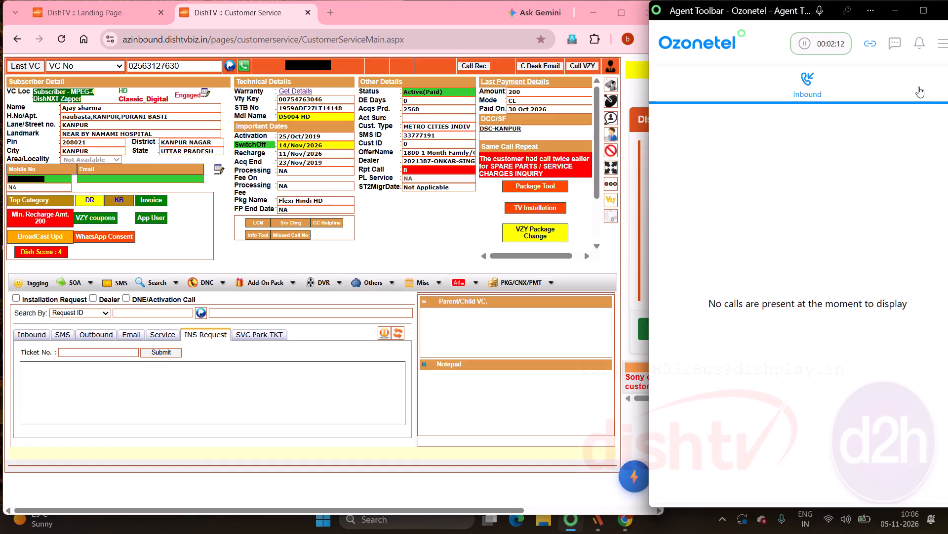
left_click(918, 87)
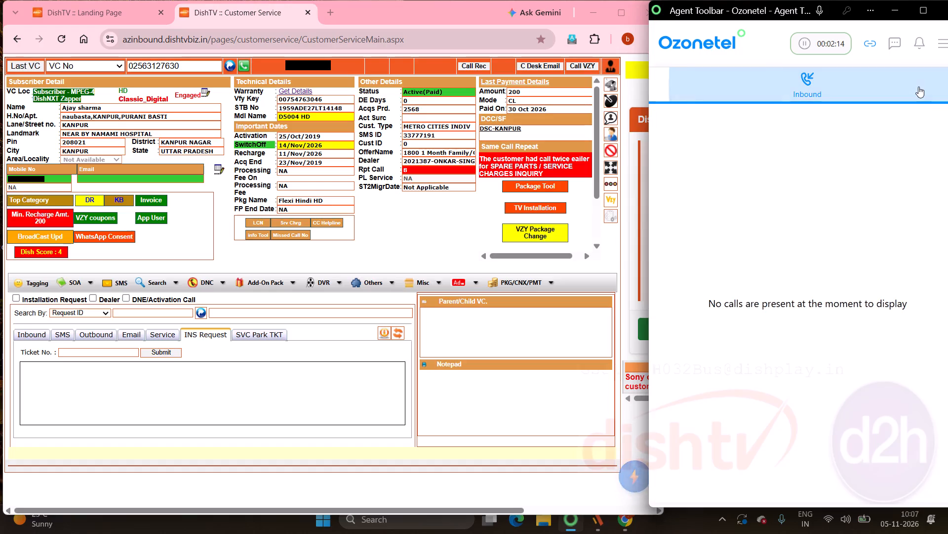
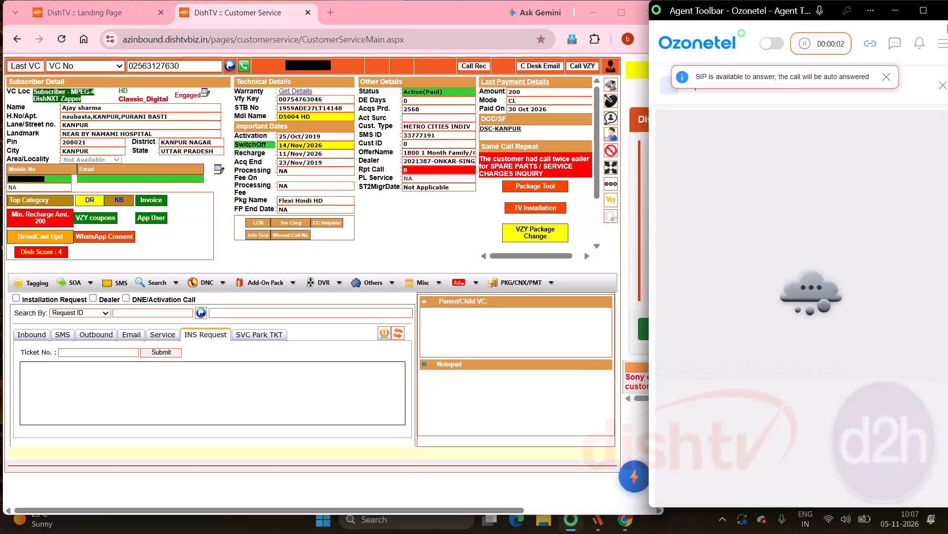
Load the incoming caller's subscriber record from the live call and dismiss the Service Priority notice.
left_click(944, 89)
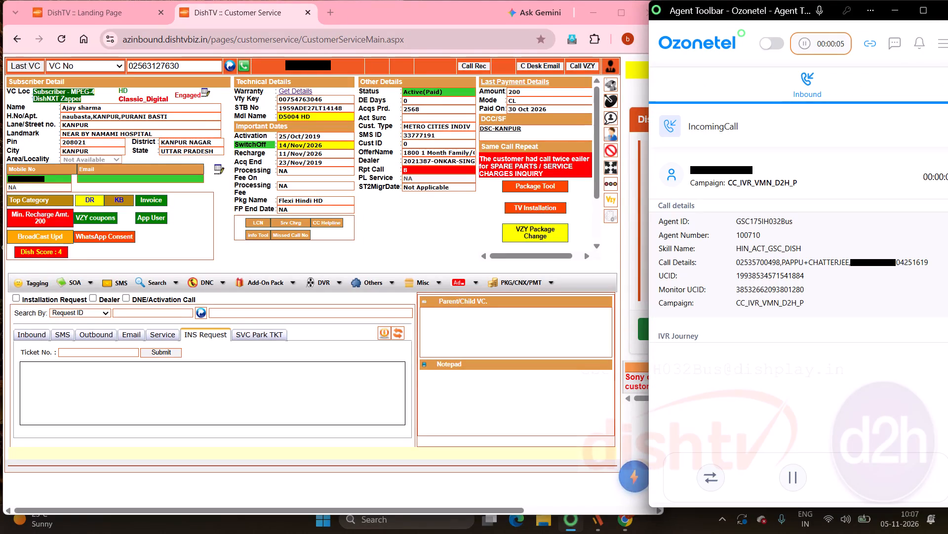
left_click(243, 65)
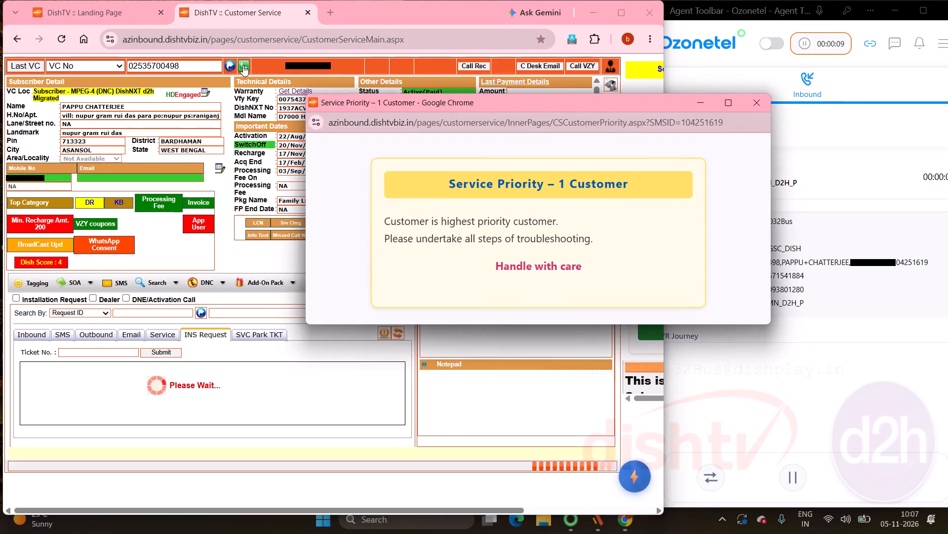
left_click(761, 100)
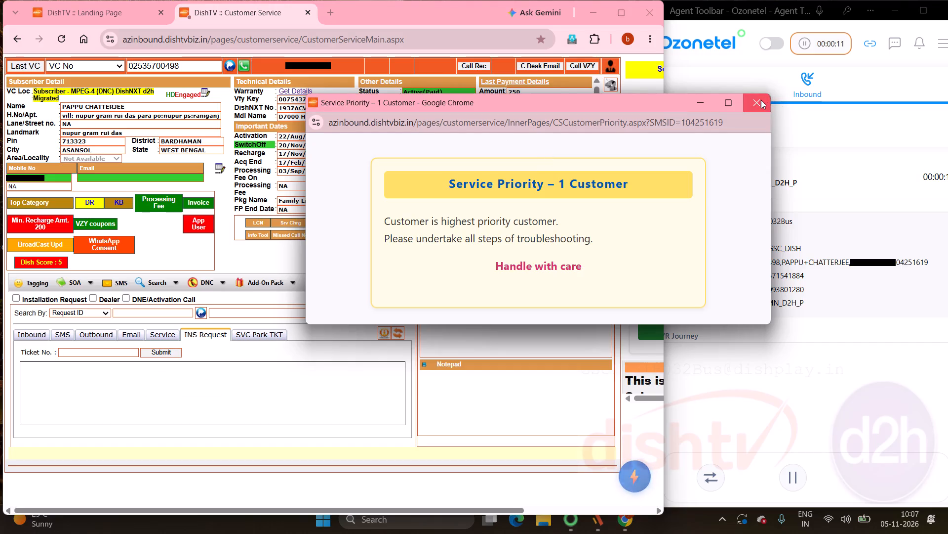
left_click(440, 132)
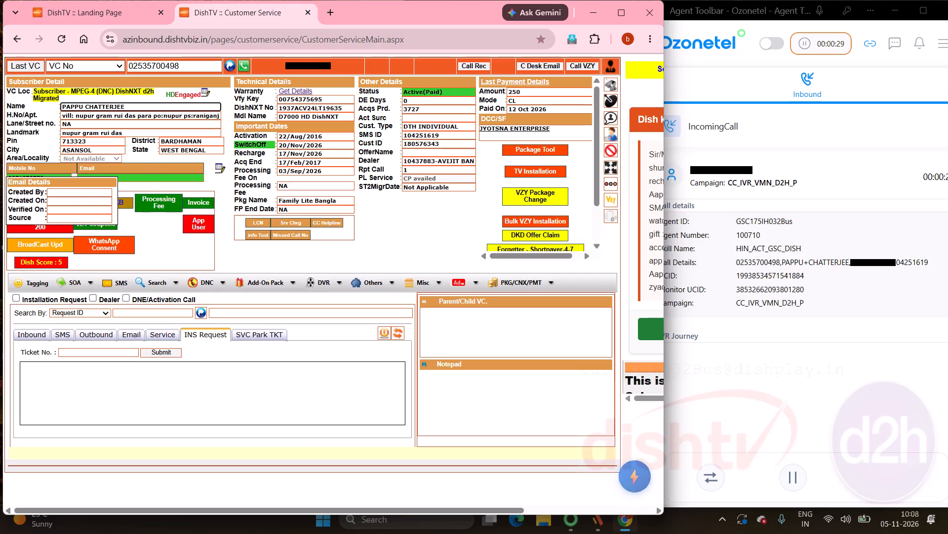
Check the caller's entry in Subs Preferred Language and close the window.
left_click(467, 283)
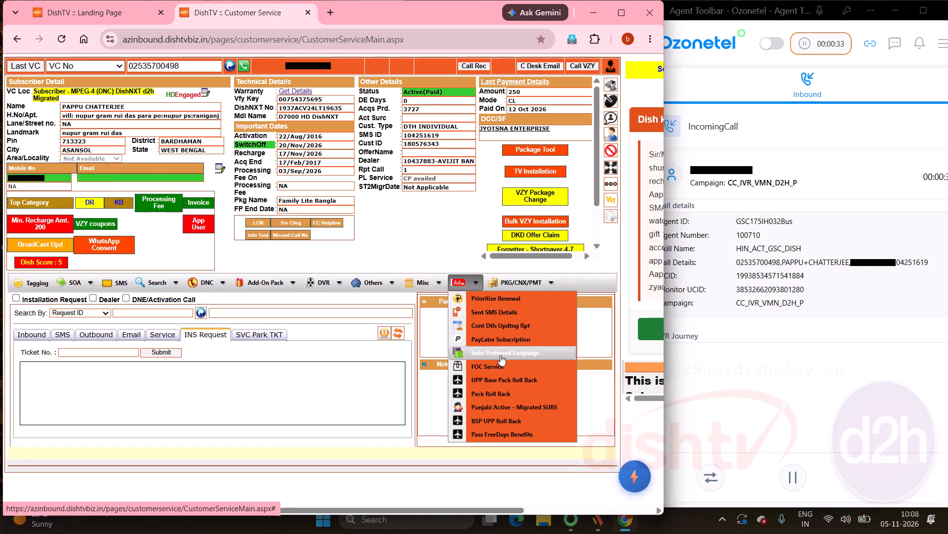
left_click(500, 355)
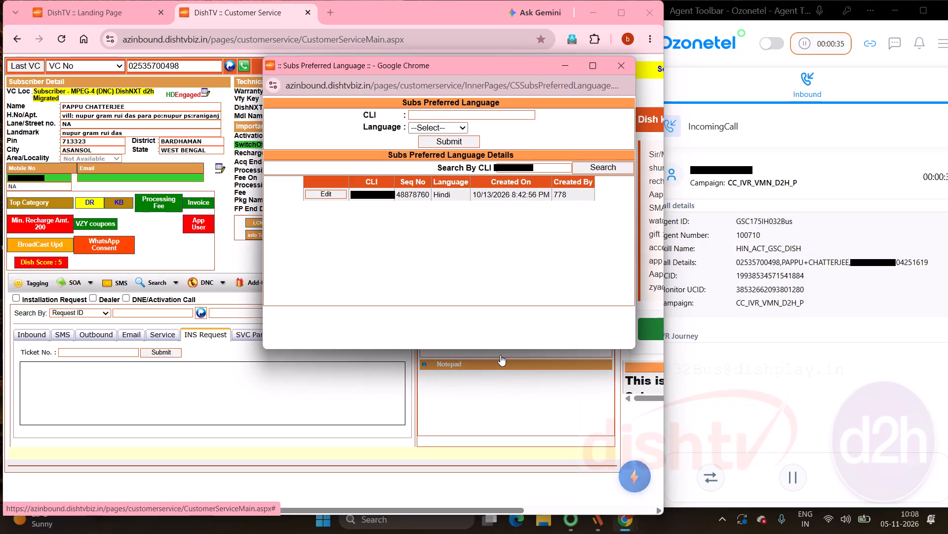
left_click(621, 71)
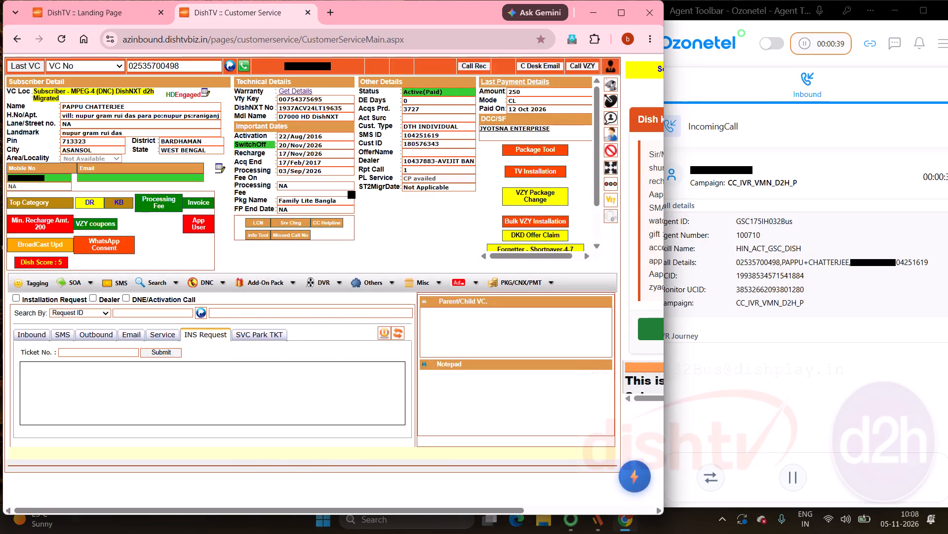
Copy the registered mobile number from the subscriber details.
left_click_drag(50, 179, 0, 167)
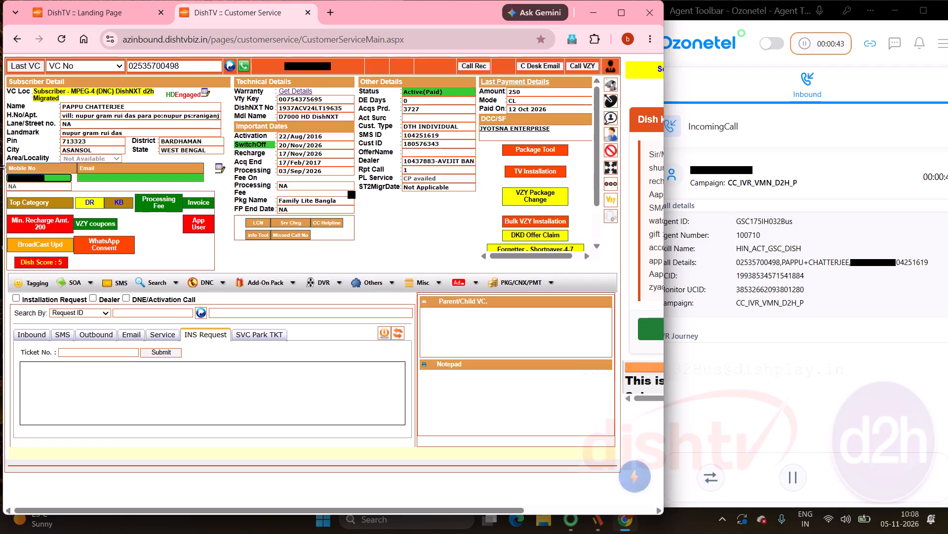
key("ctrl+c")
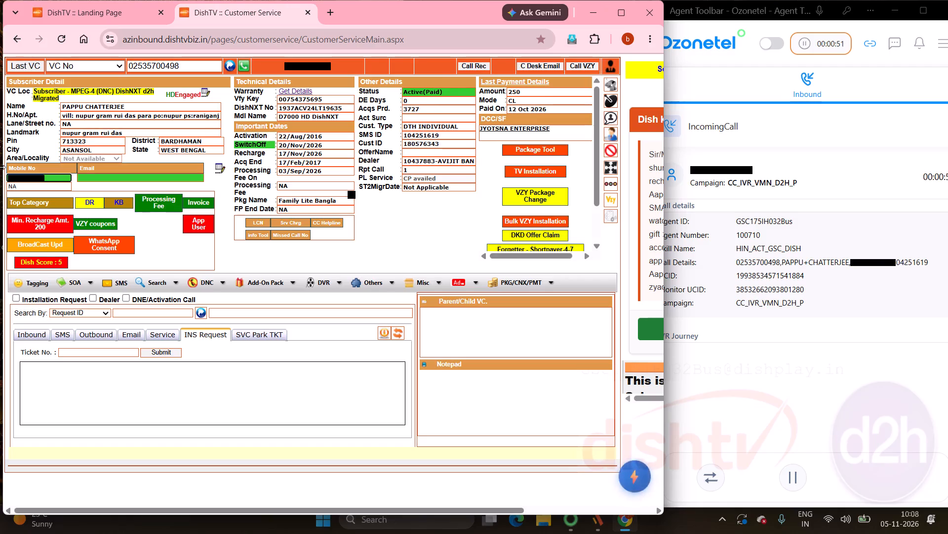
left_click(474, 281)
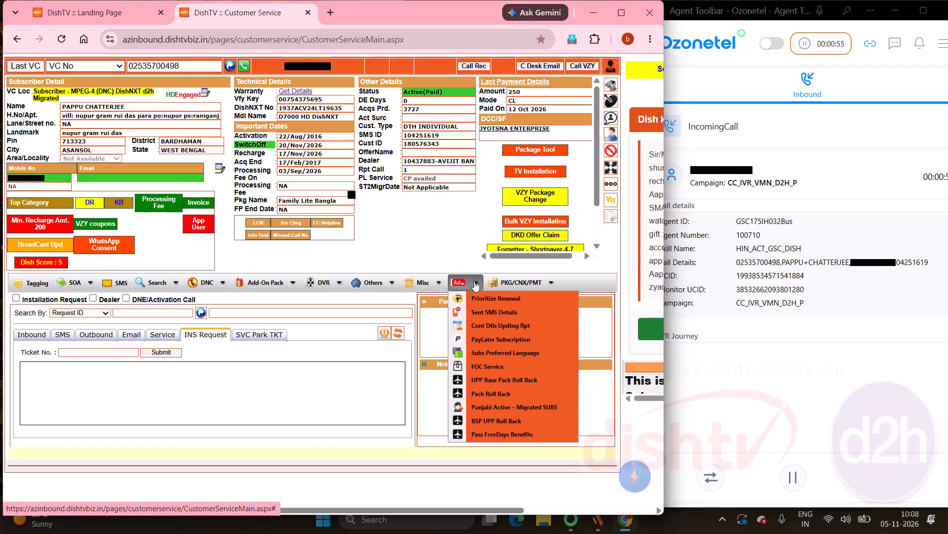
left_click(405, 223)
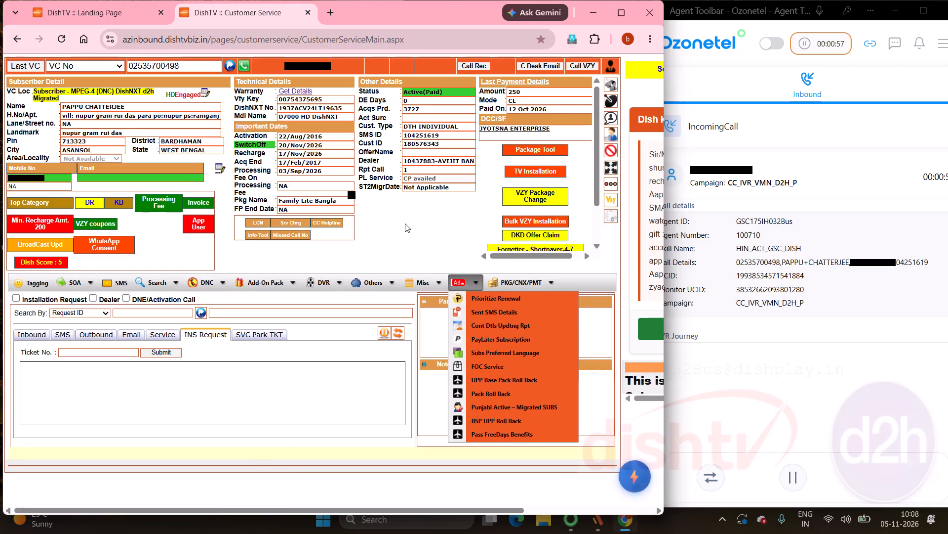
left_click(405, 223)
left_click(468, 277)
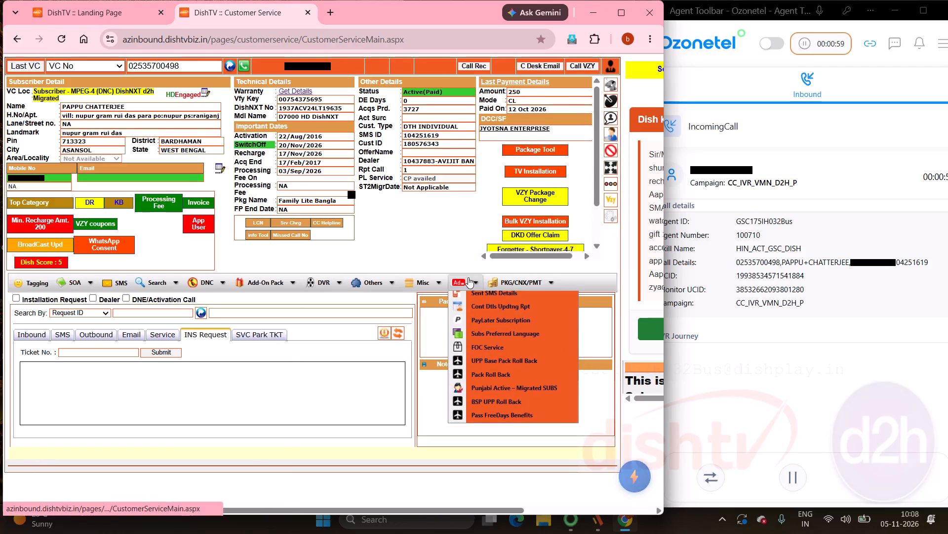
Review the caller's past complaints in the More Details history twice, closing it each time.
left_click(385, 331)
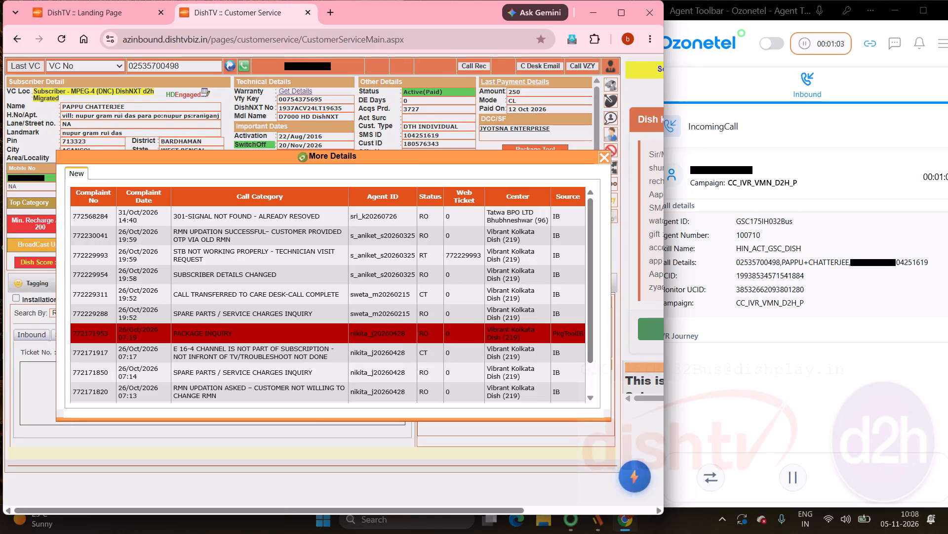
left_click(604, 155)
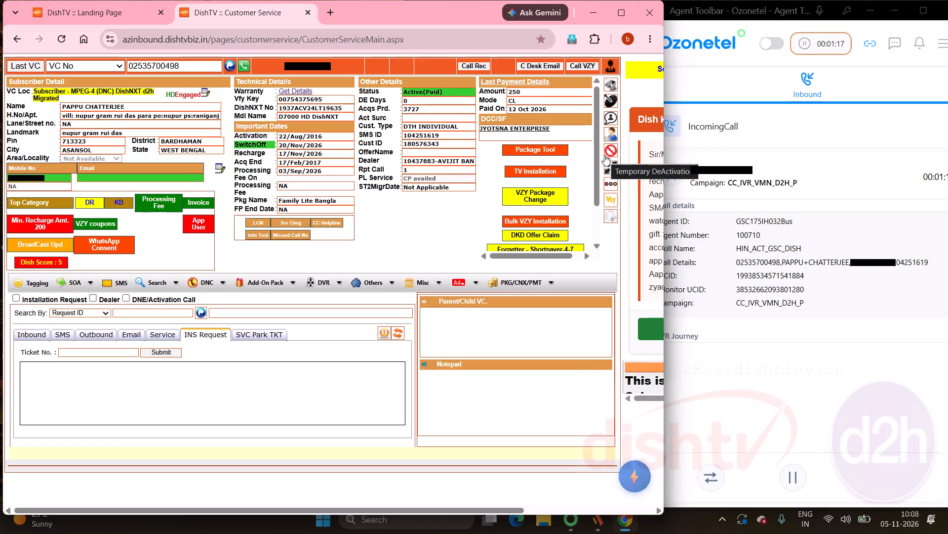
left_click(54, 180)
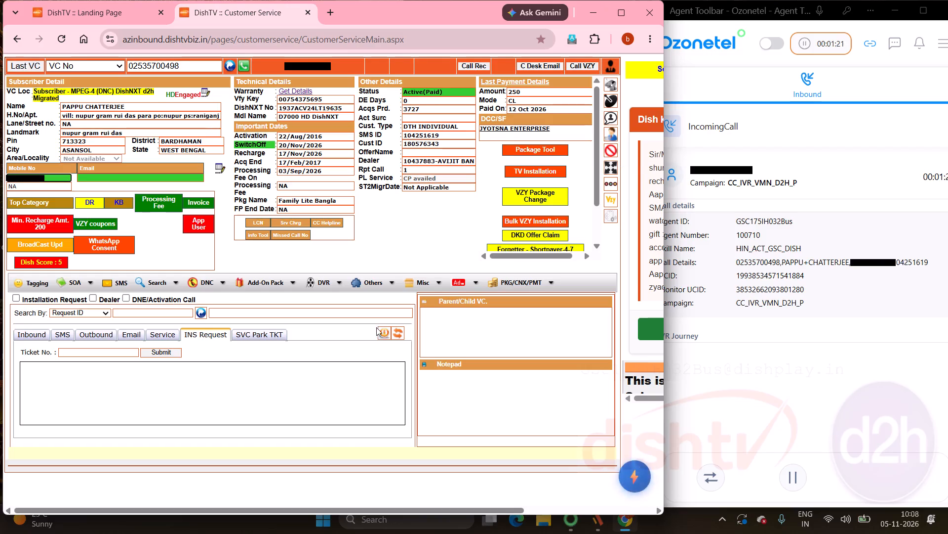
left_click(387, 332)
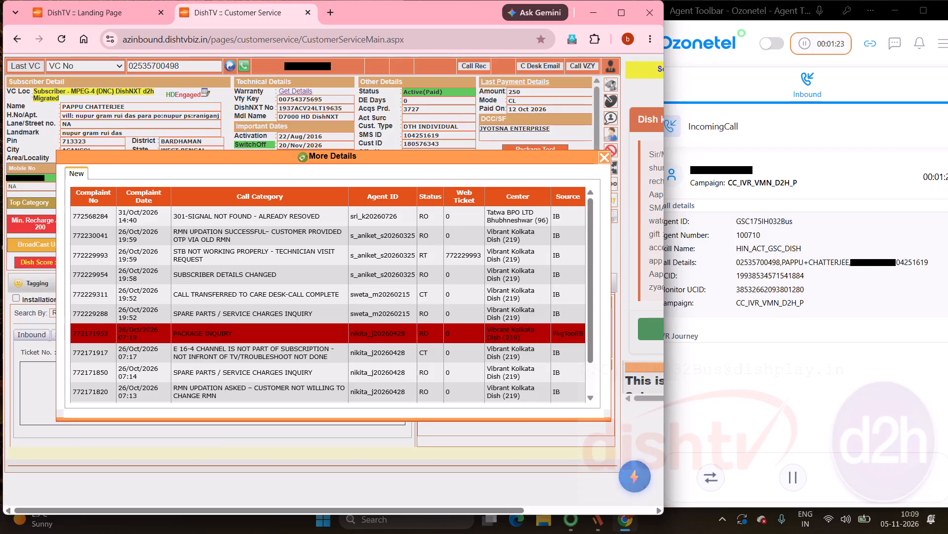
left_click(606, 155)
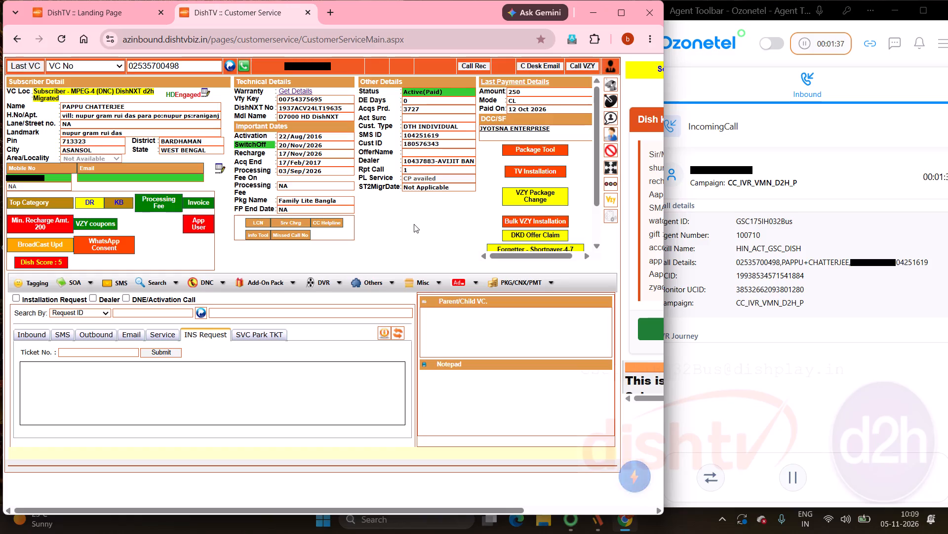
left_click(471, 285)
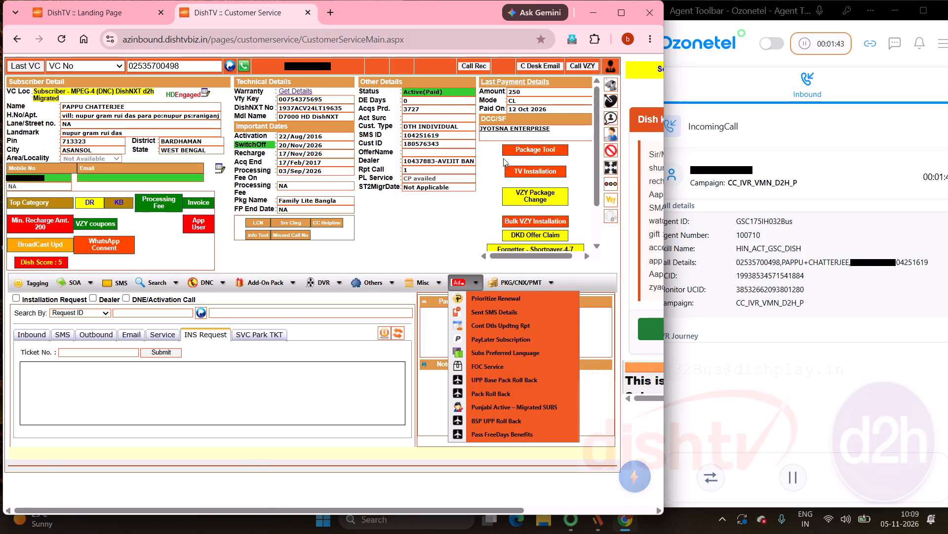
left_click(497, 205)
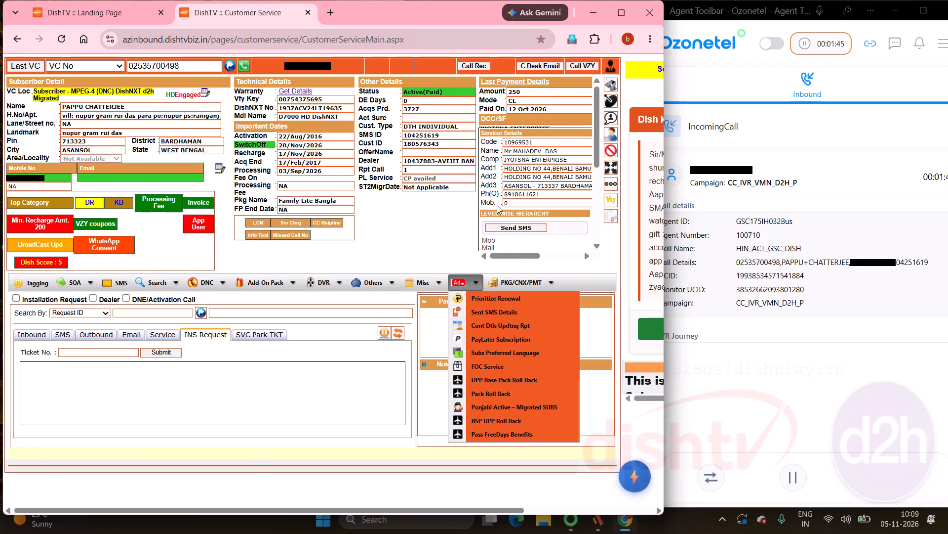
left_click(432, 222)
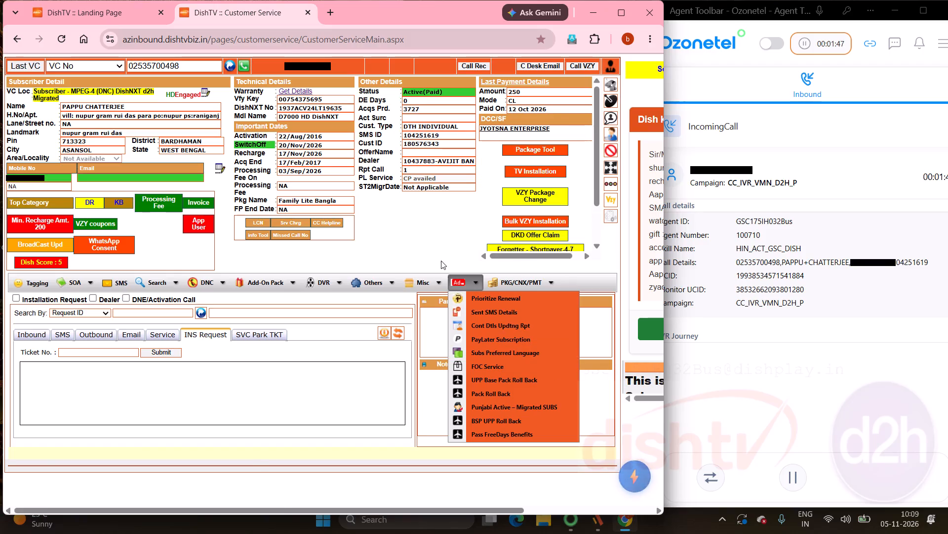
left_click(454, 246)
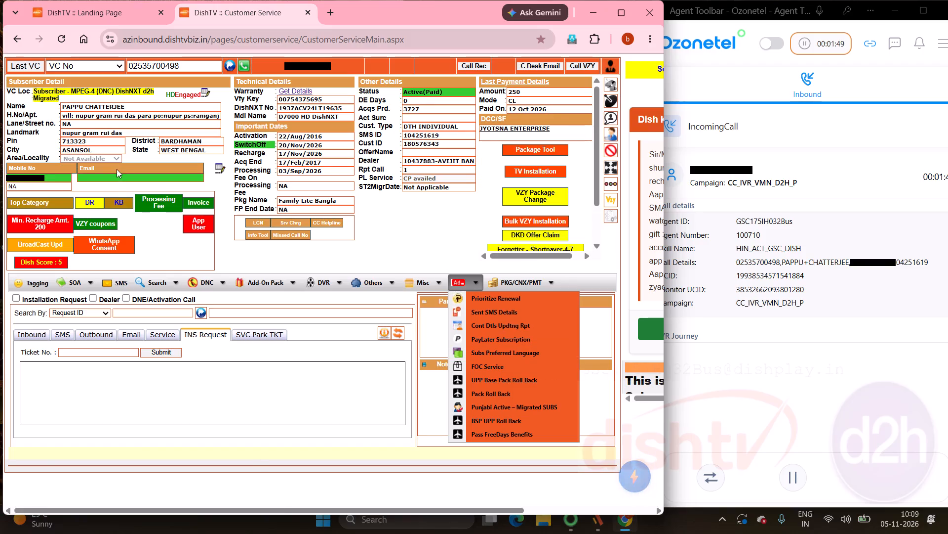
Start the first "No Power in Satellite Product (No Display on front panel / No LED glowing)" troubleshooting flow in Technical Calls, confirming the VC number.
left_click(610, 85)
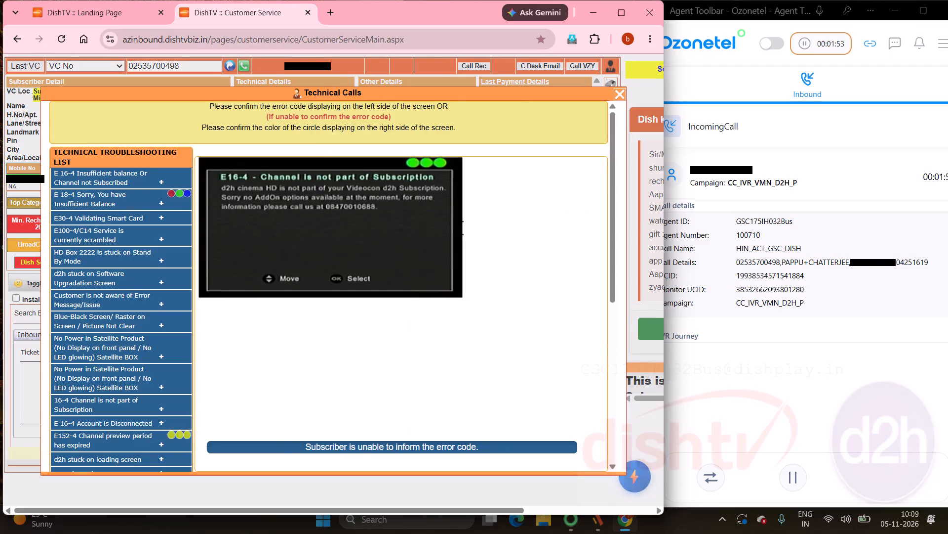
left_click_drag(326, 92, 322, 79)
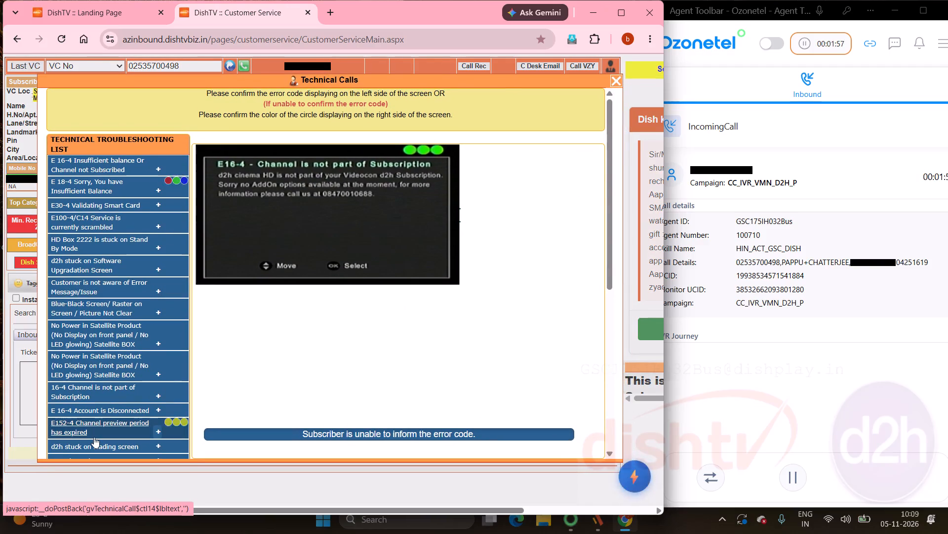
scroll(94, 437, "down", 5)
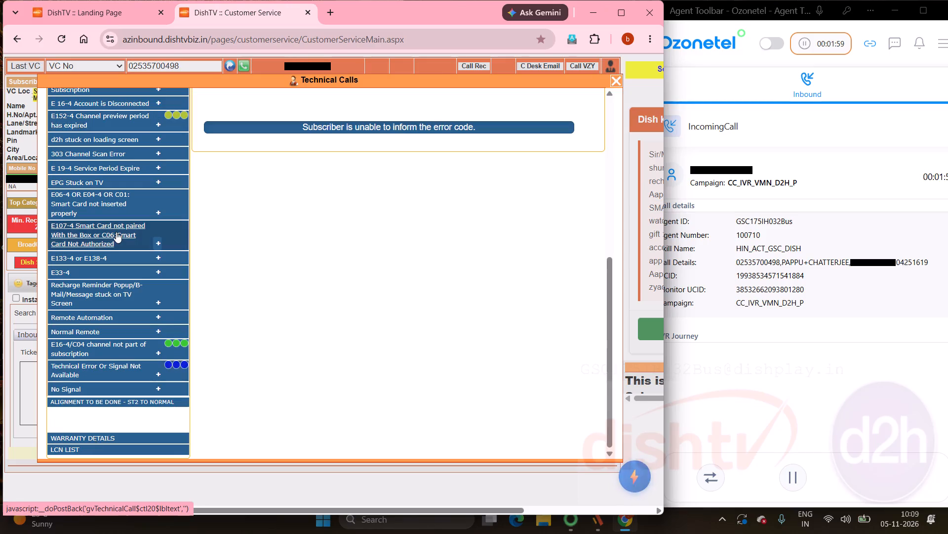
scroll(116, 232, "up", 4)
scroll(116, 232, "down", 4)
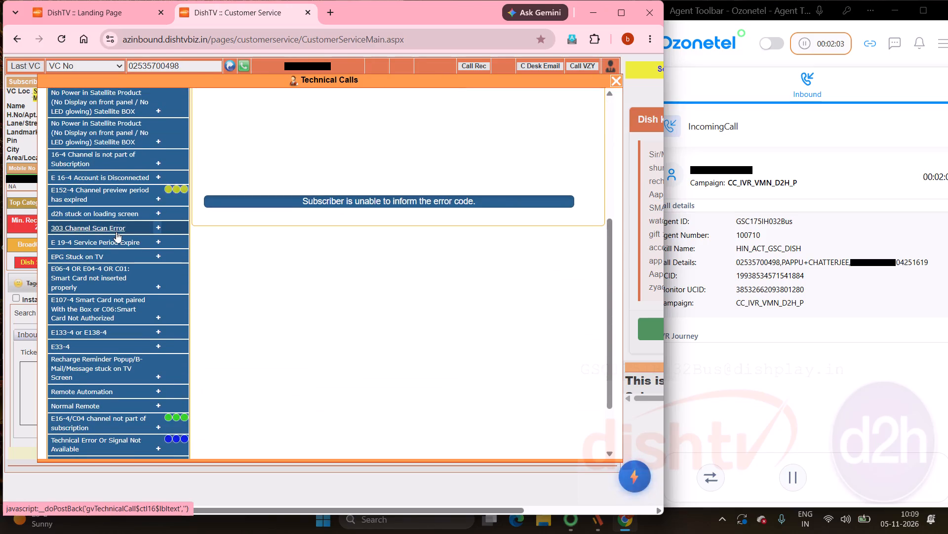
scroll(116, 232, "up", 3)
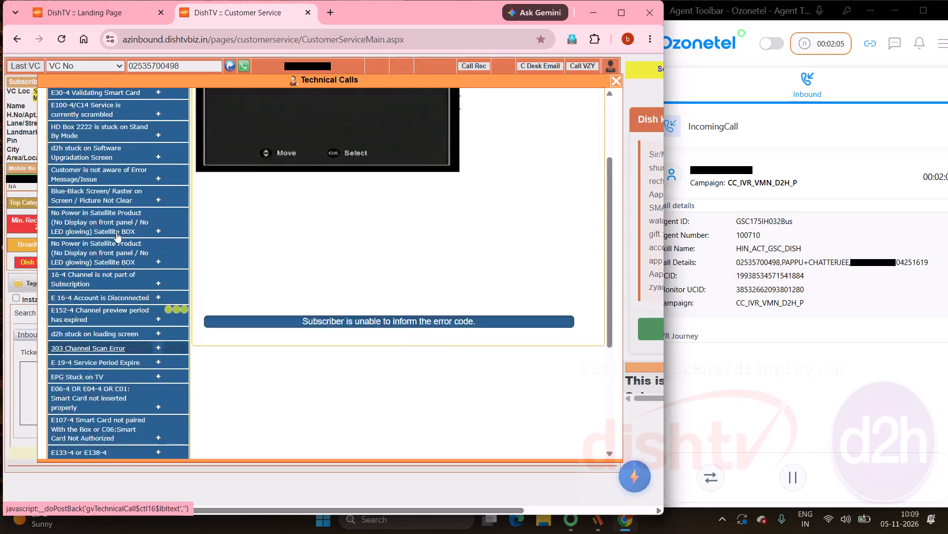
scroll(116, 232, "up", 1)
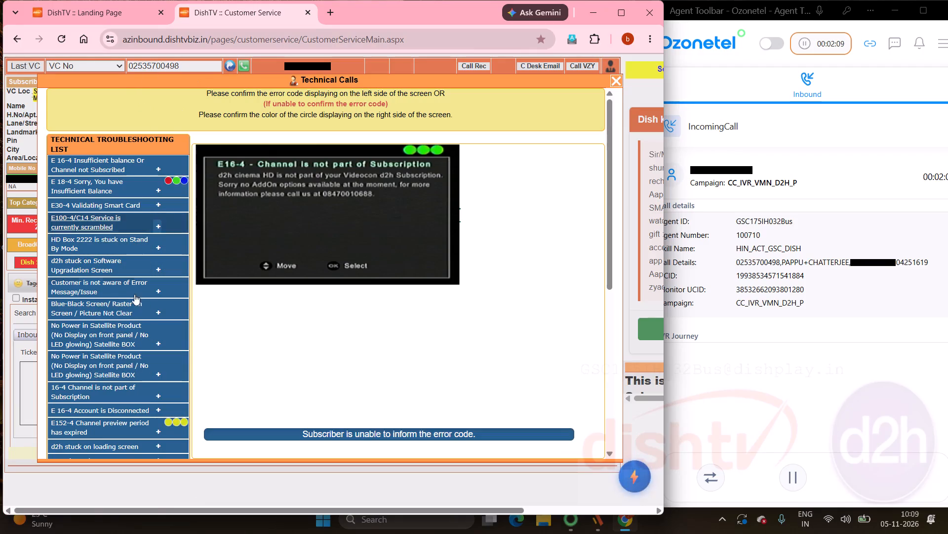
left_click(82, 327)
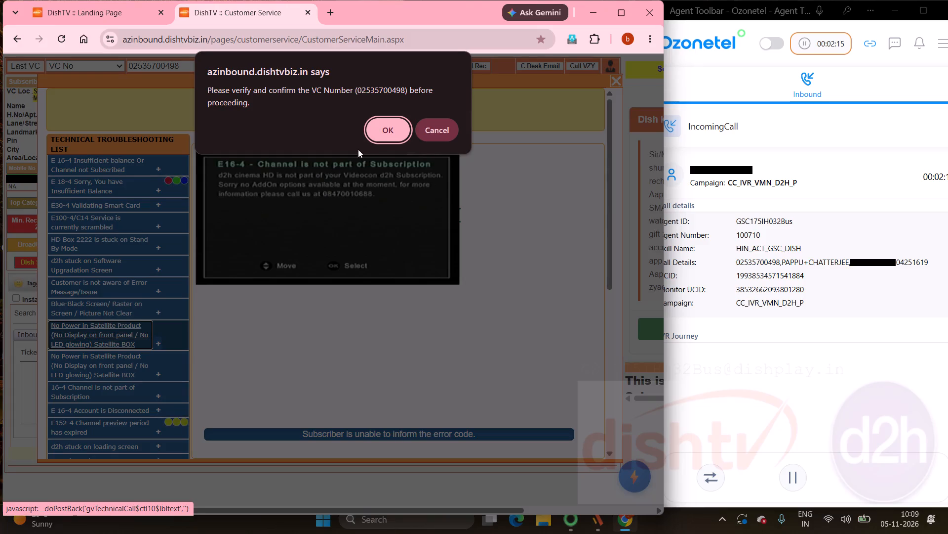
left_click(391, 133)
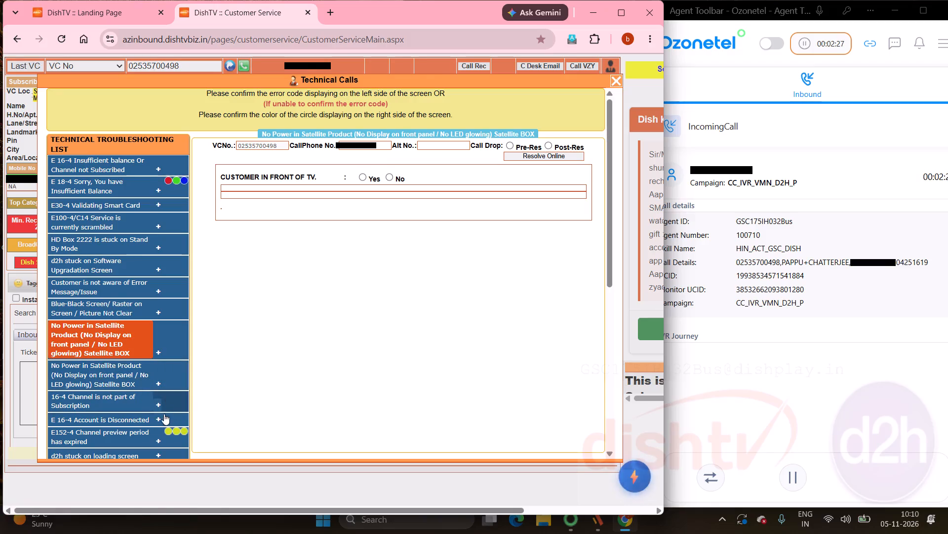
scroll(159, 414, "down", 4)
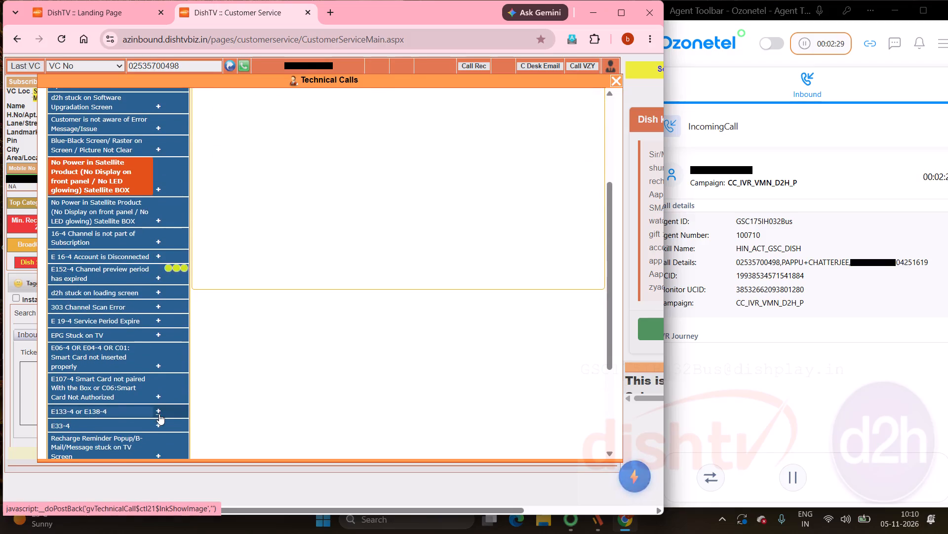
scroll(159, 414, "up", 6)
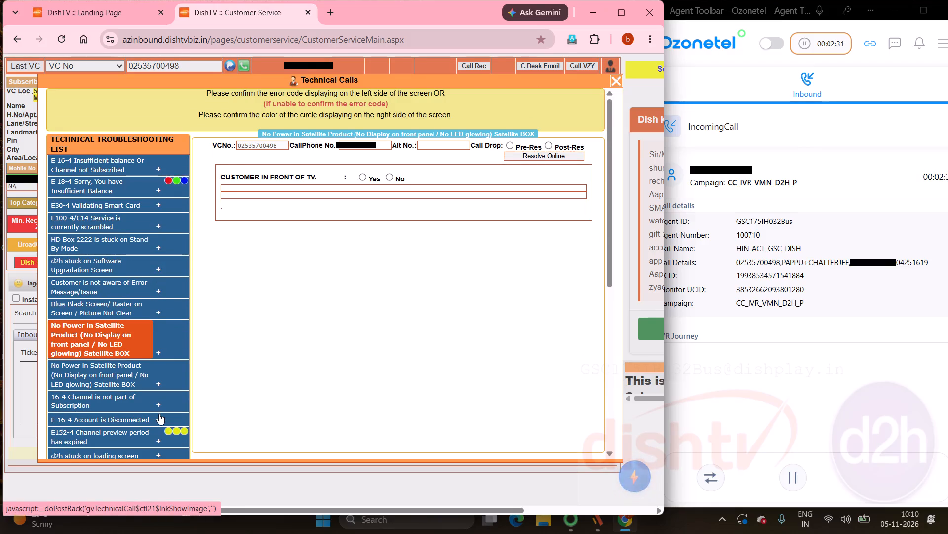
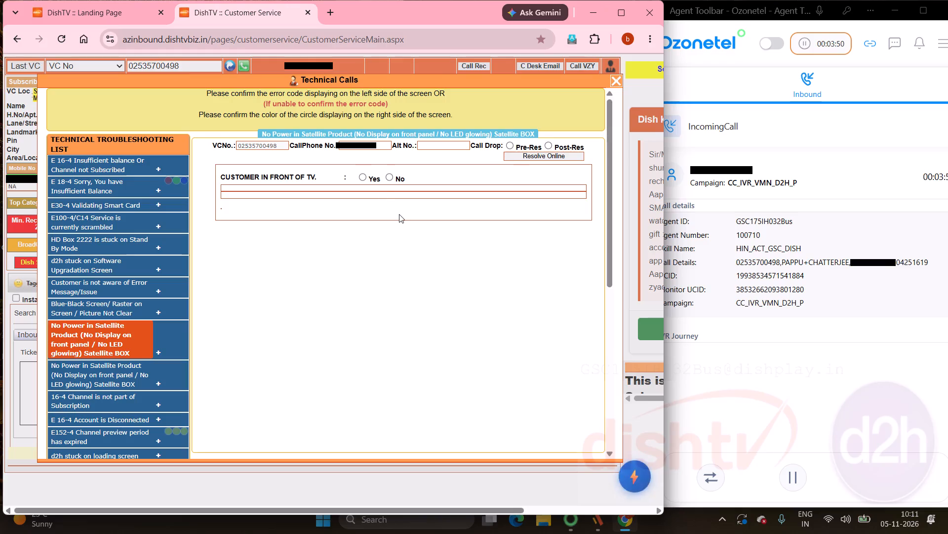
Answer the No Power questions: customer in front of TV Yes, LED panel light No, Channel Resume No, Other Device working Yes.
left_click(361, 177)
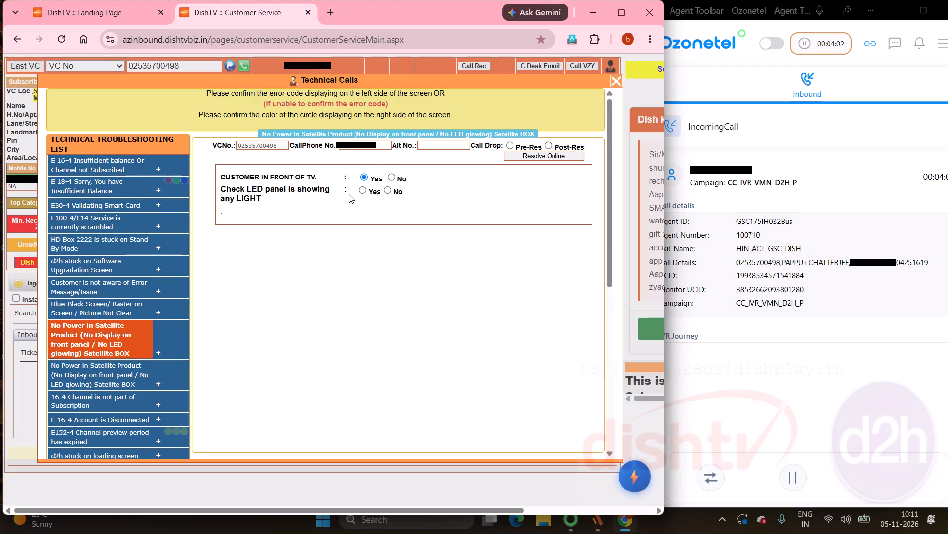
left_click(385, 192)
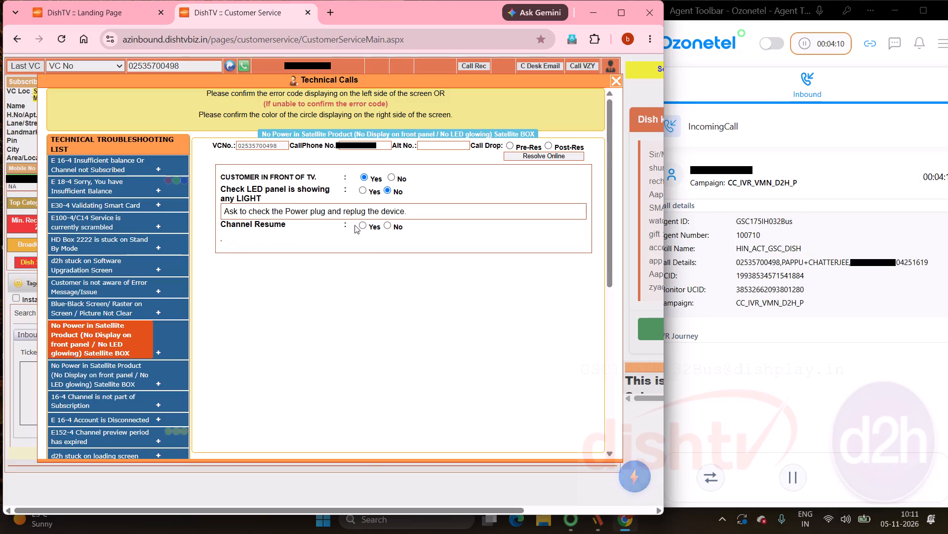
left_click(388, 225)
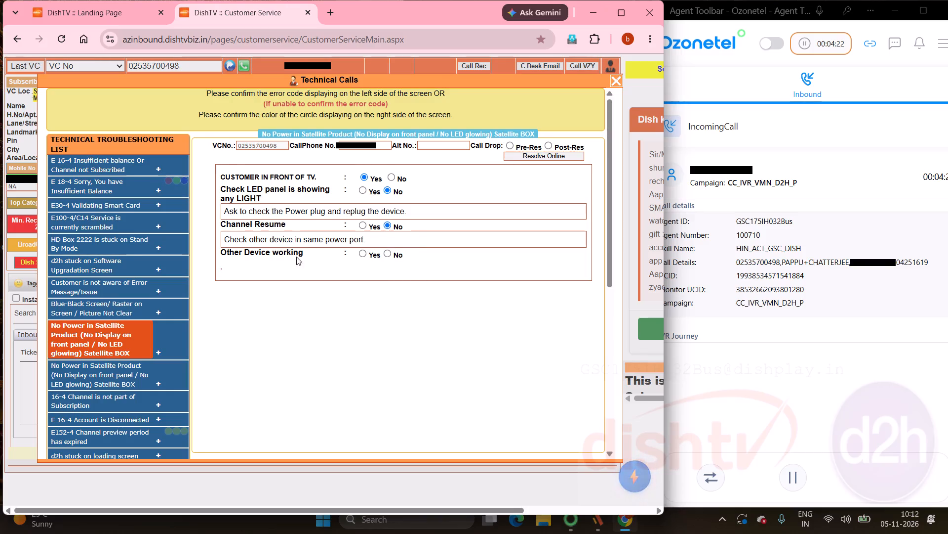
left_click(365, 253)
scroll(382, 306, "down", 2)
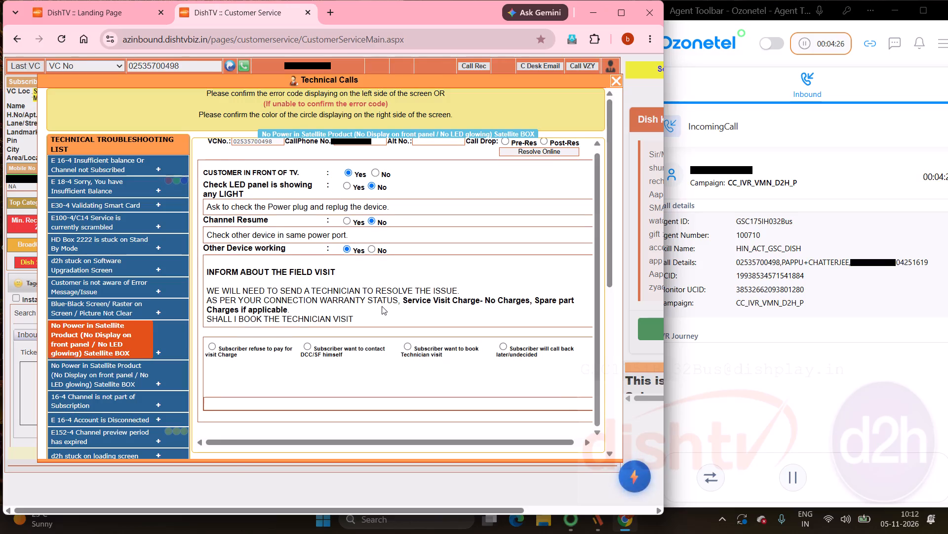
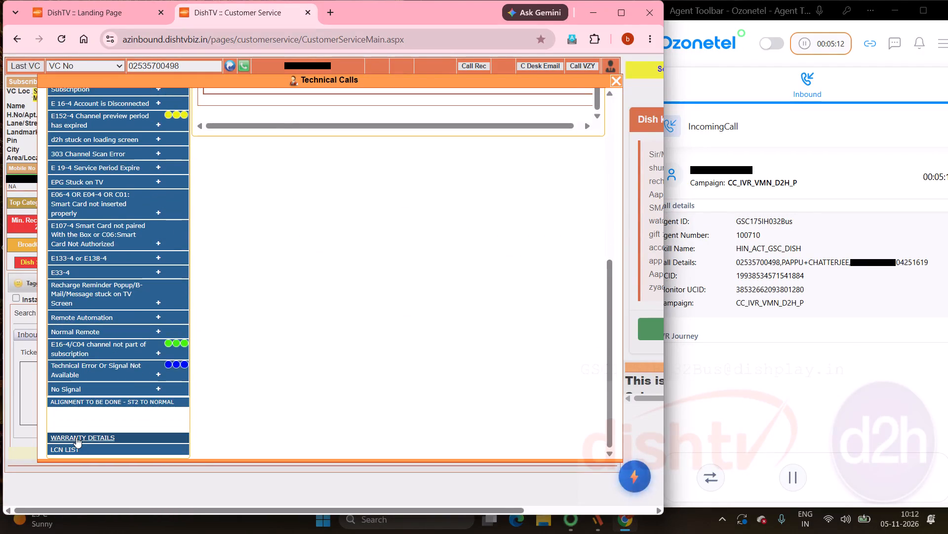
Check the warranty details for the subscriber's spare parts and service.
left_click(76, 437)
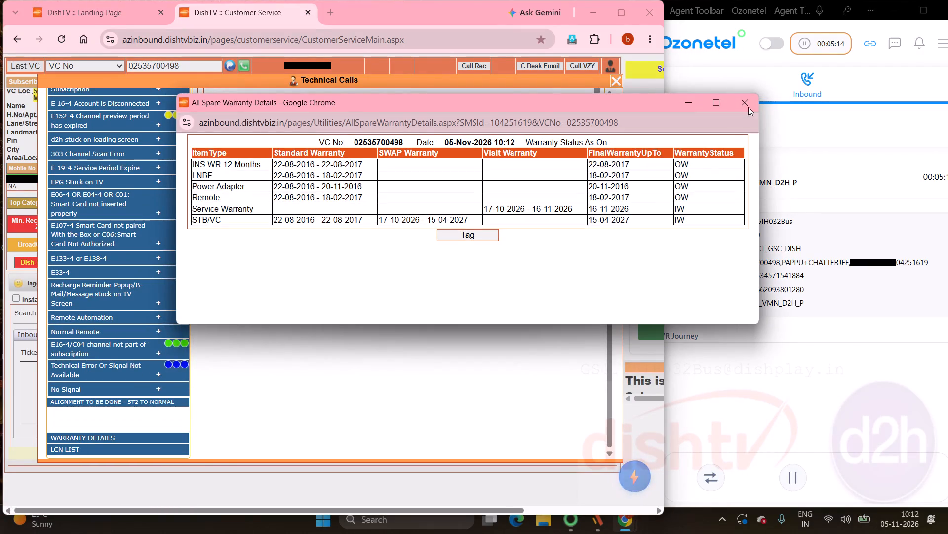
left_click(746, 106)
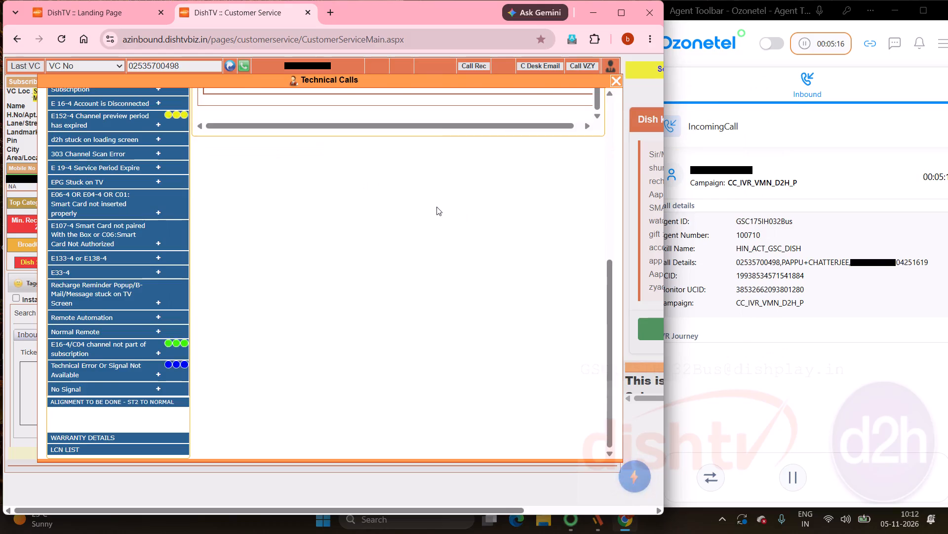
Record that the subscriber wants to book a technician visit for the No Power issue.
scroll(436, 207, "up", 5)
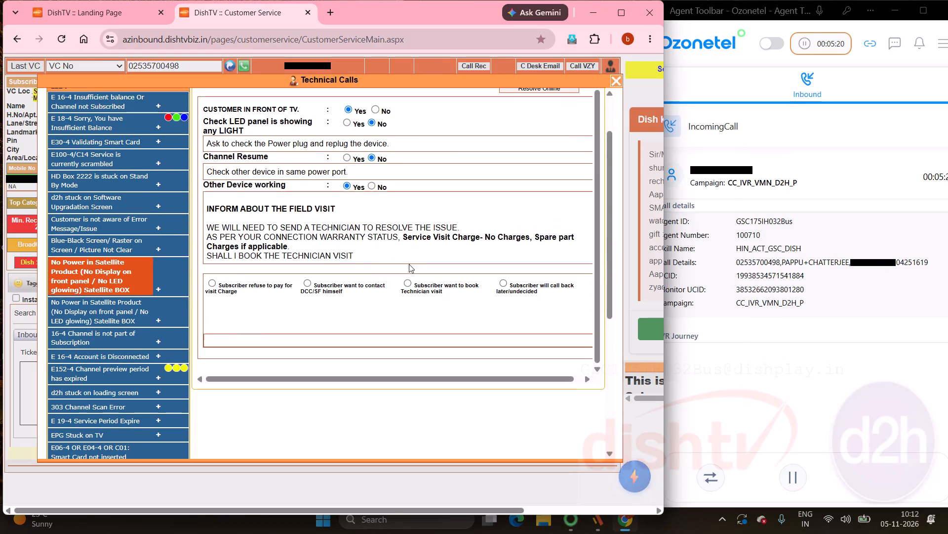
left_click(408, 282)
With Add. as per ZT set to No, mark the complete address as asked, update the address in CRM, and switch the option to Yes.
scroll(408, 282, "down", 1)
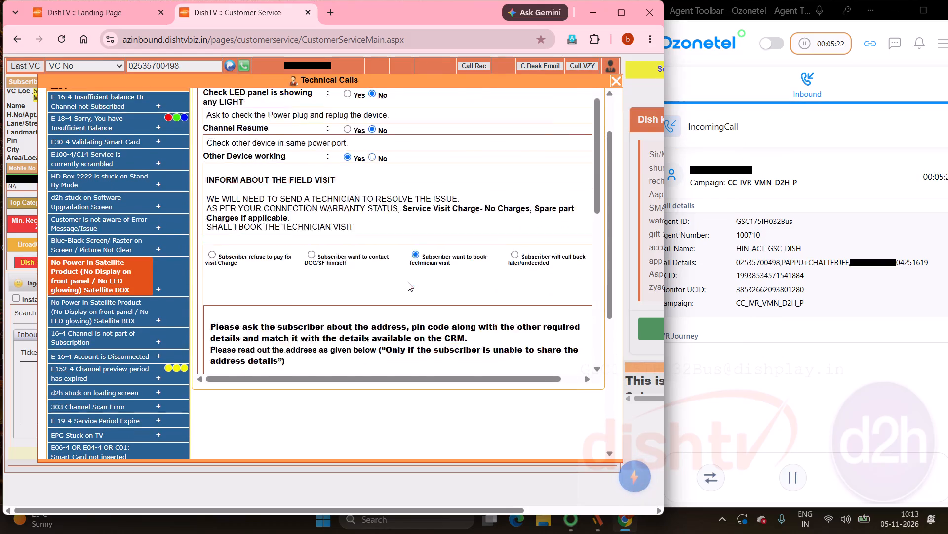
scroll(408, 282, "down", 2)
left_click(415, 306)
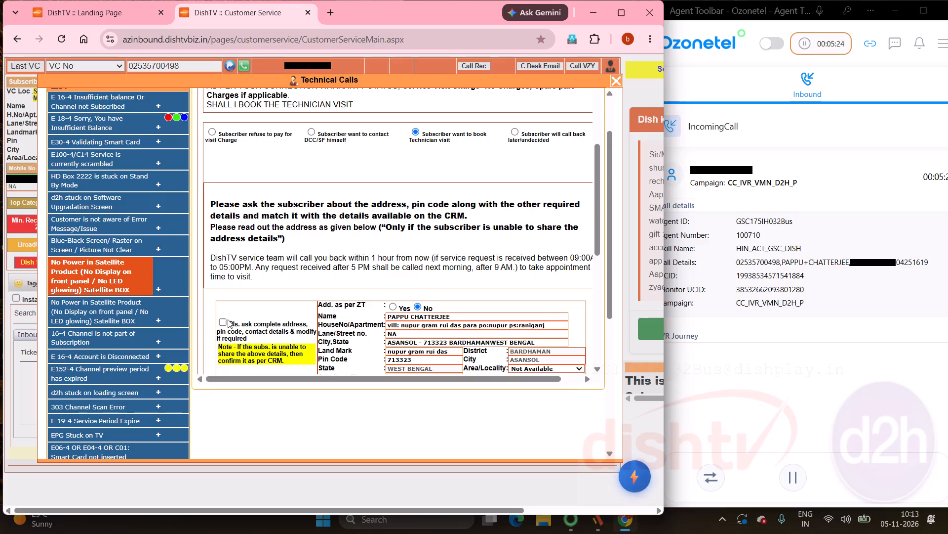
left_click(222, 321)
scroll(254, 325, "down", 2)
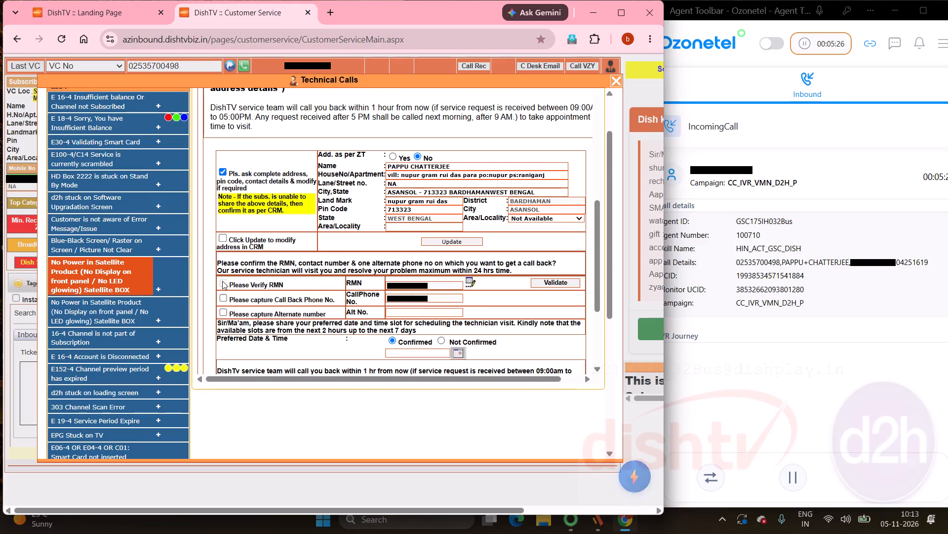
left_click(222, 238)
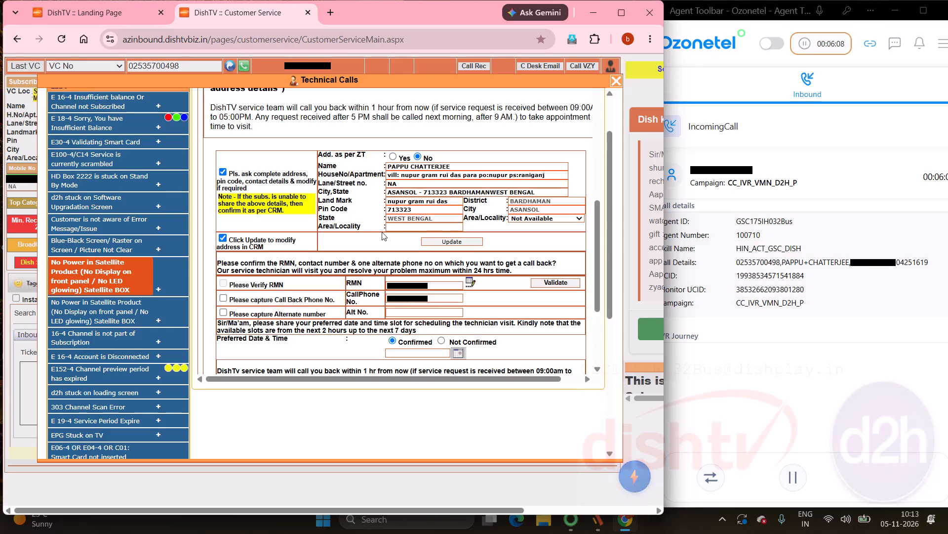
left_click(449, 240)
left_click(434, 120)
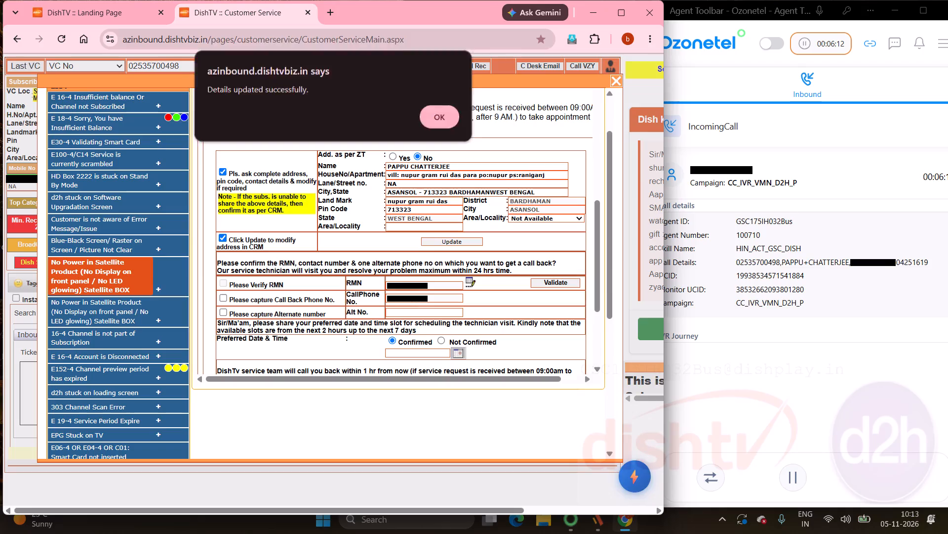
left_click(391, 156)
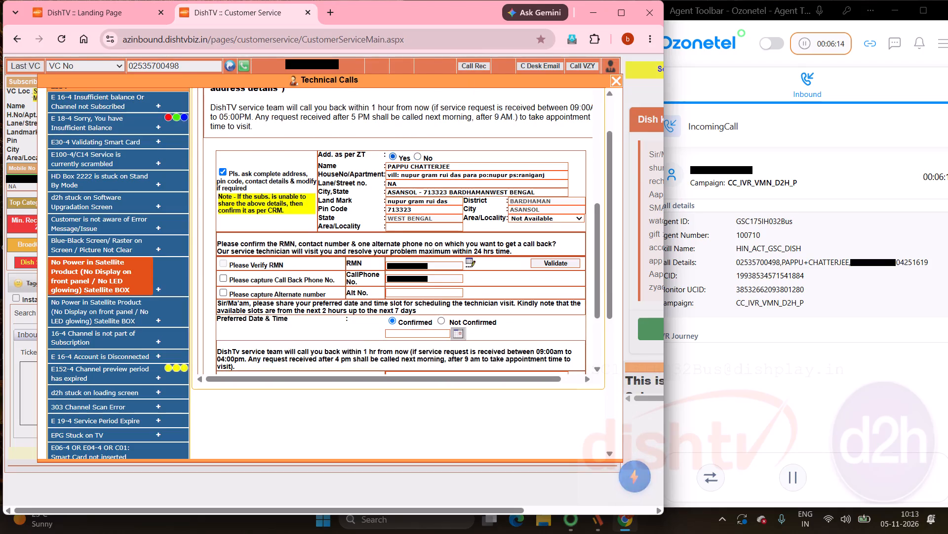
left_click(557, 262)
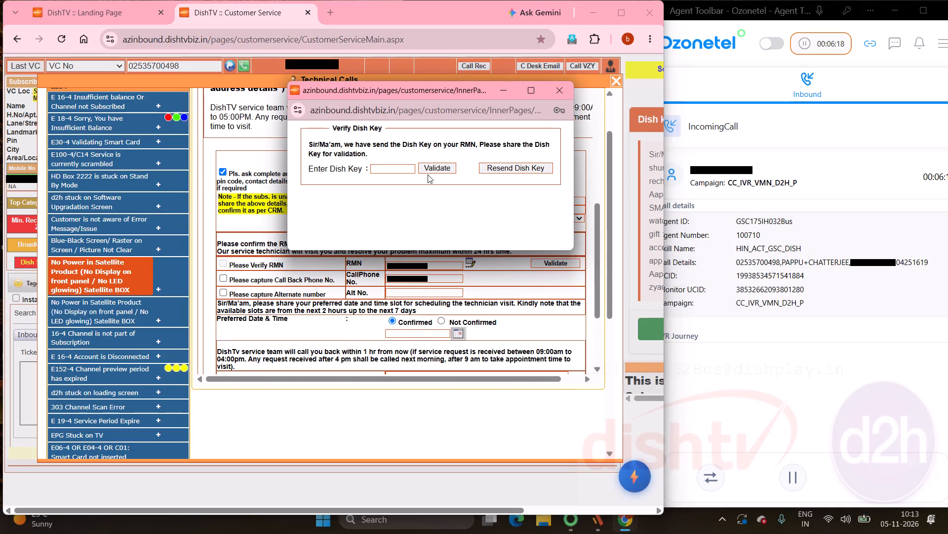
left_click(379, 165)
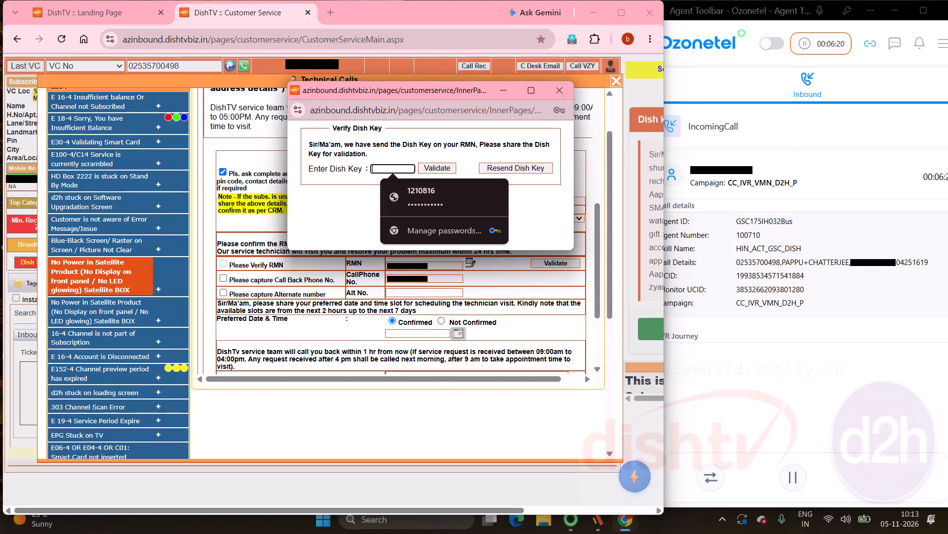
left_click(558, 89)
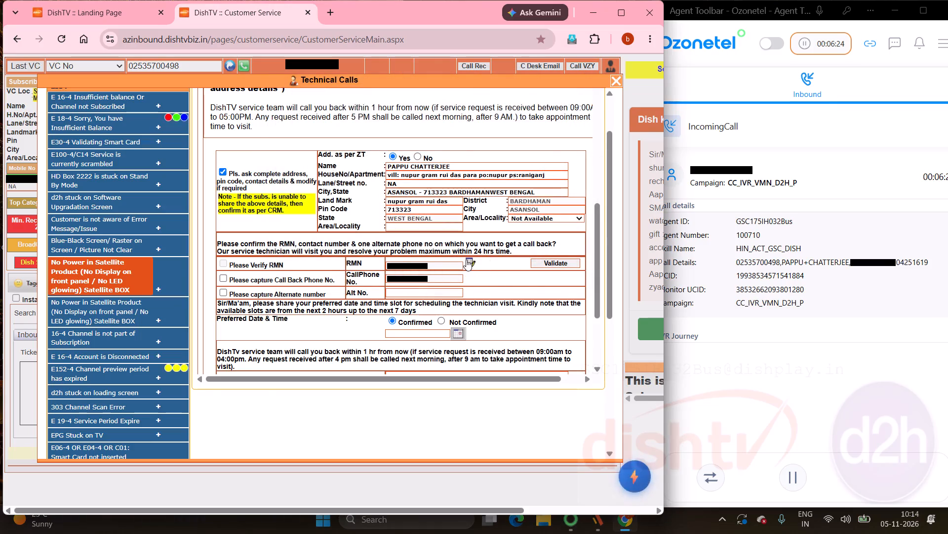
Delete the type R contact number from the subscriber's contact details and close the contact window.
left_click(466, 260)
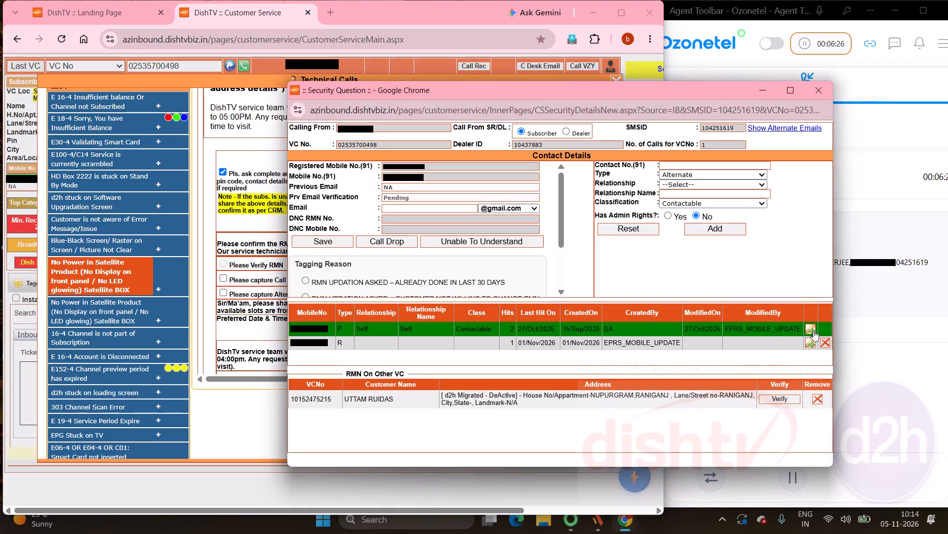
left_click(827, 343)
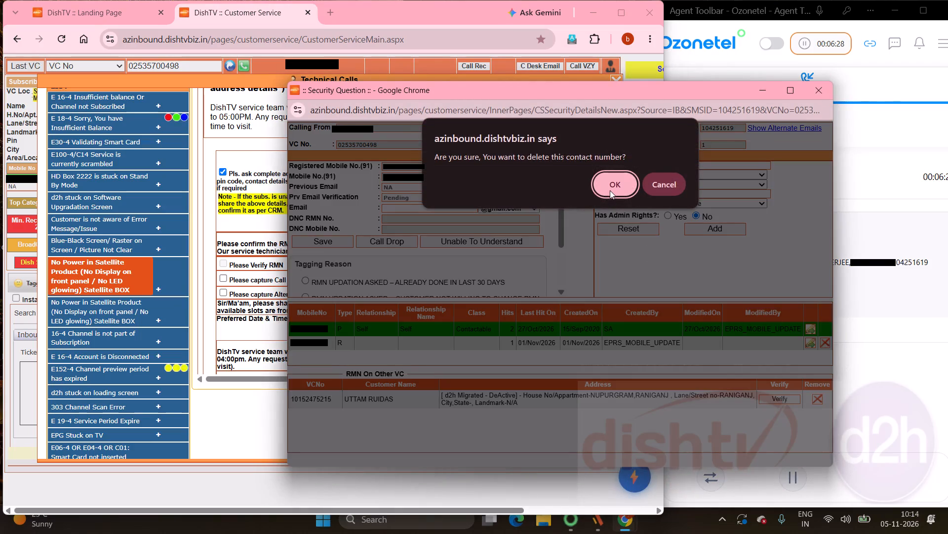
left_click(610, 189)
left_click(667, 183)
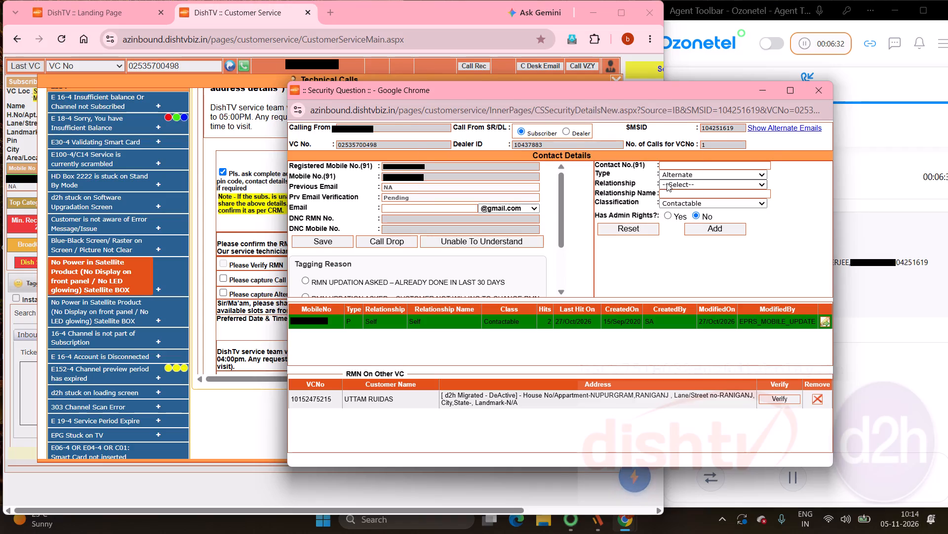
left_click(820, 89)
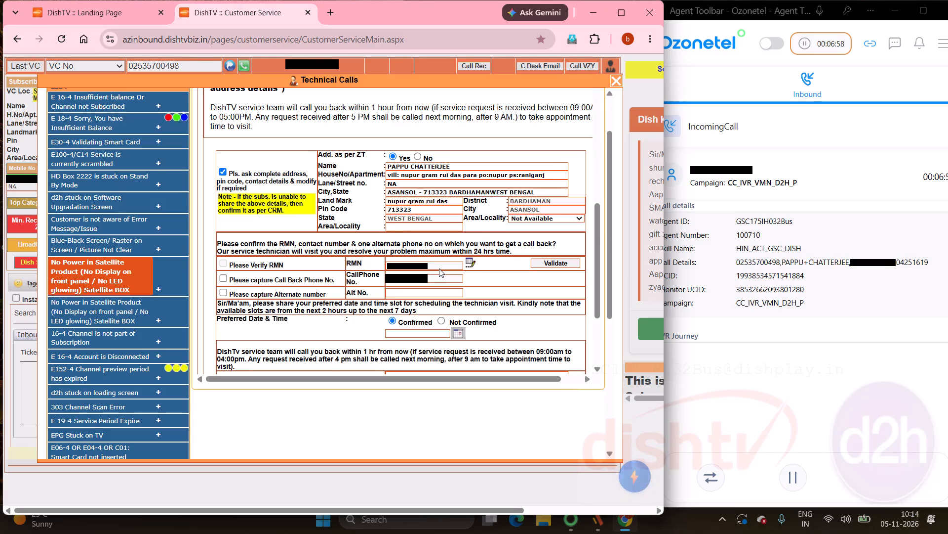
Reopen the subscriber's contact details from the RMN verification row.
left_click(470, 261)
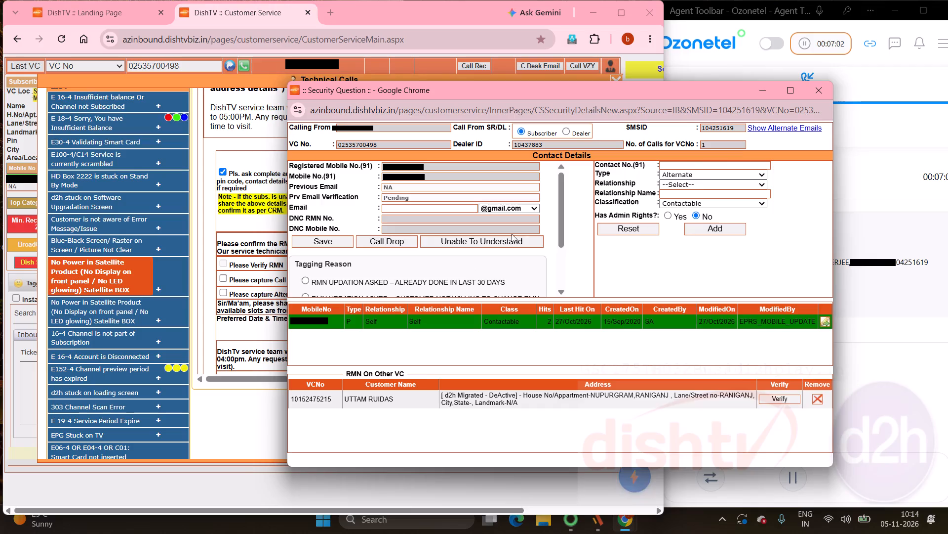
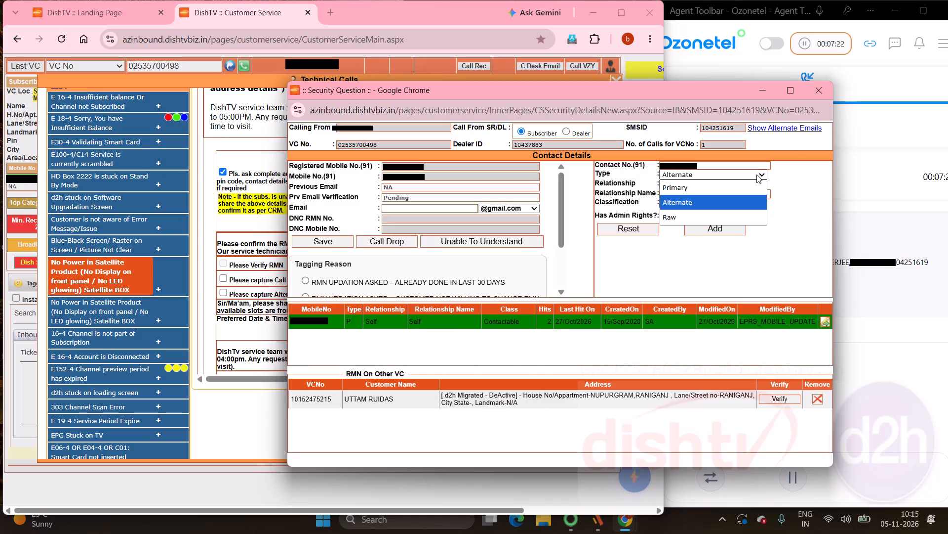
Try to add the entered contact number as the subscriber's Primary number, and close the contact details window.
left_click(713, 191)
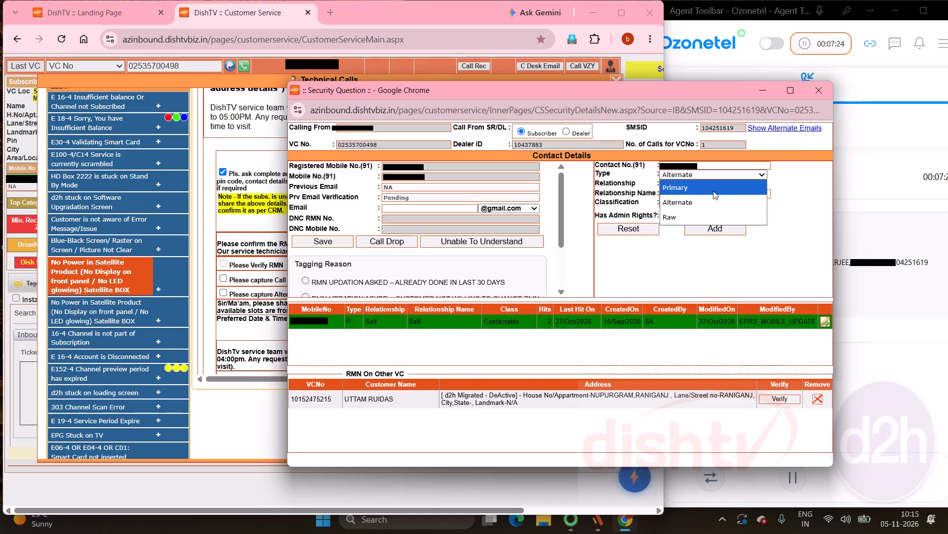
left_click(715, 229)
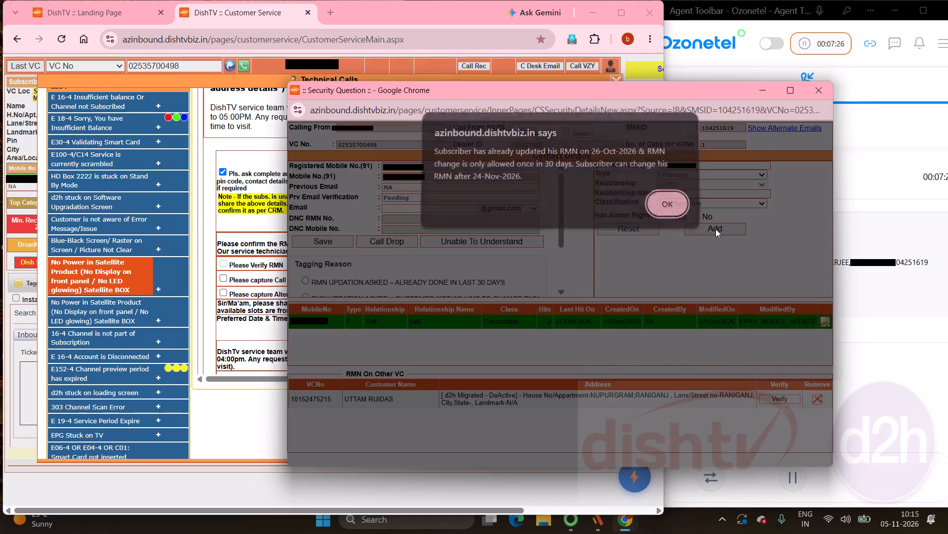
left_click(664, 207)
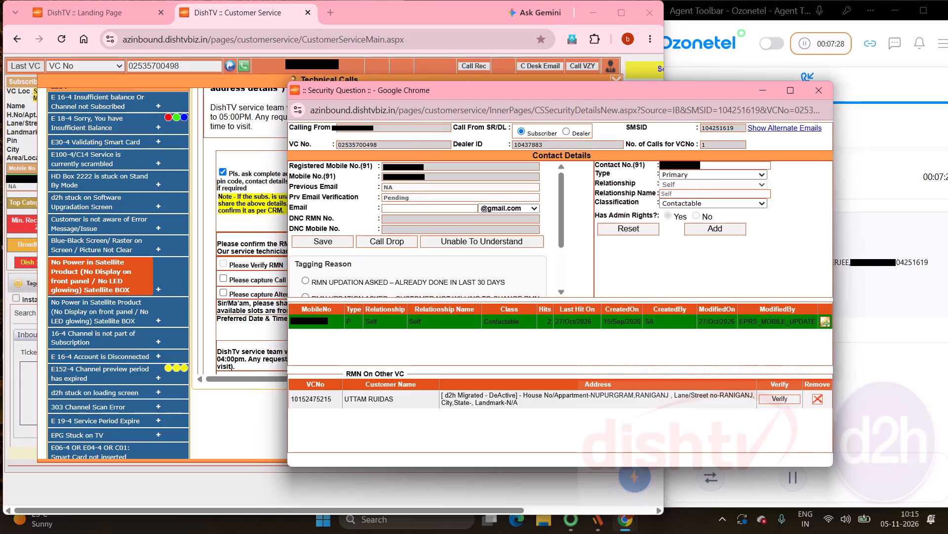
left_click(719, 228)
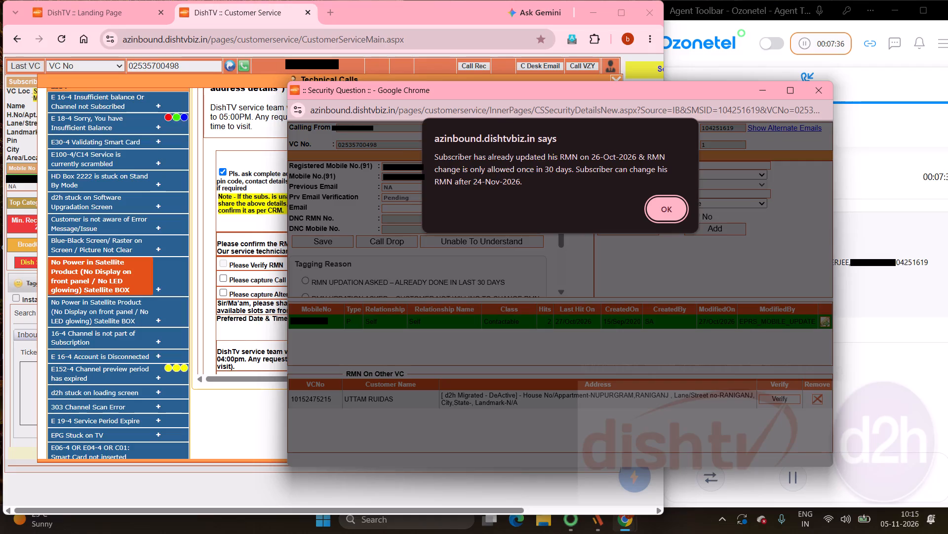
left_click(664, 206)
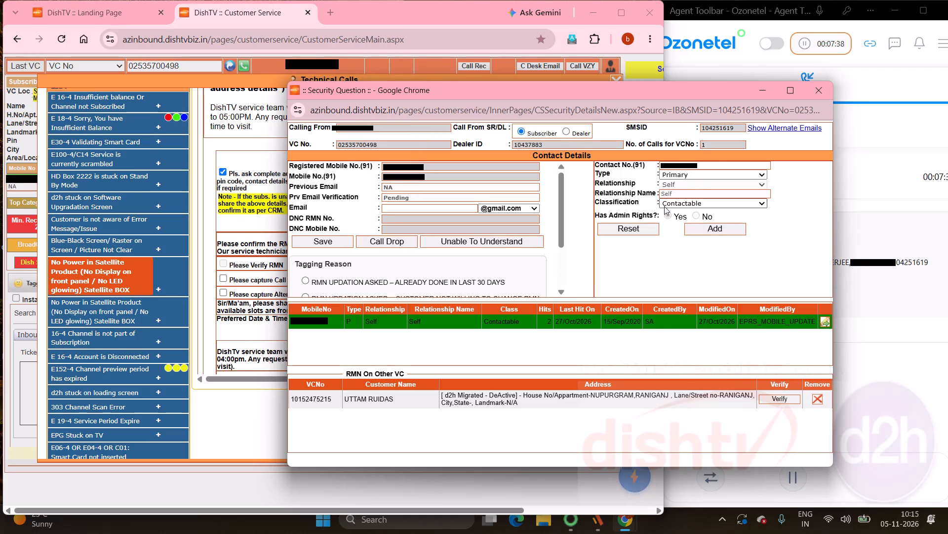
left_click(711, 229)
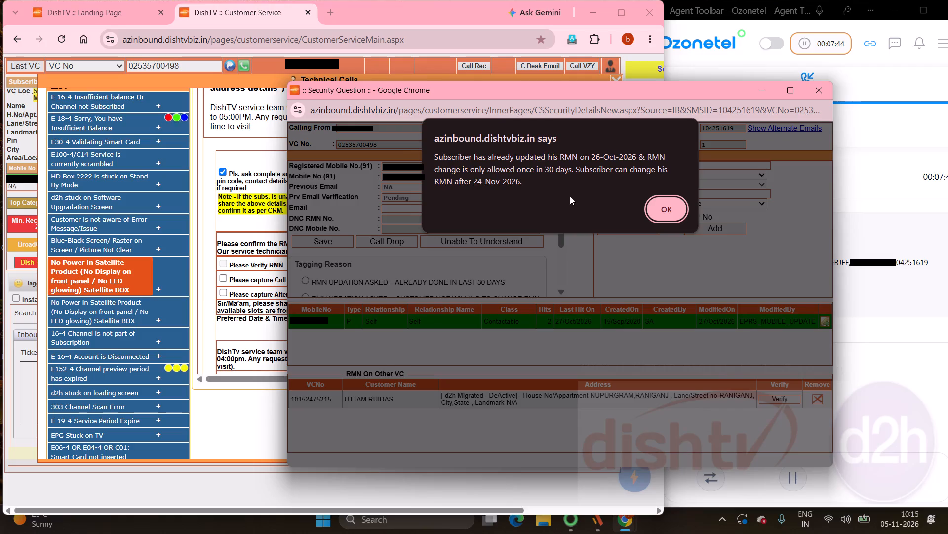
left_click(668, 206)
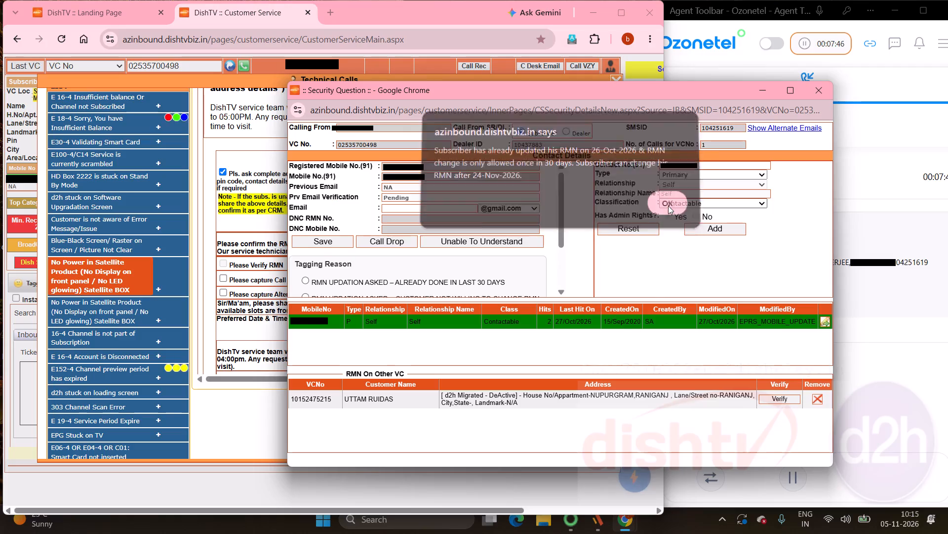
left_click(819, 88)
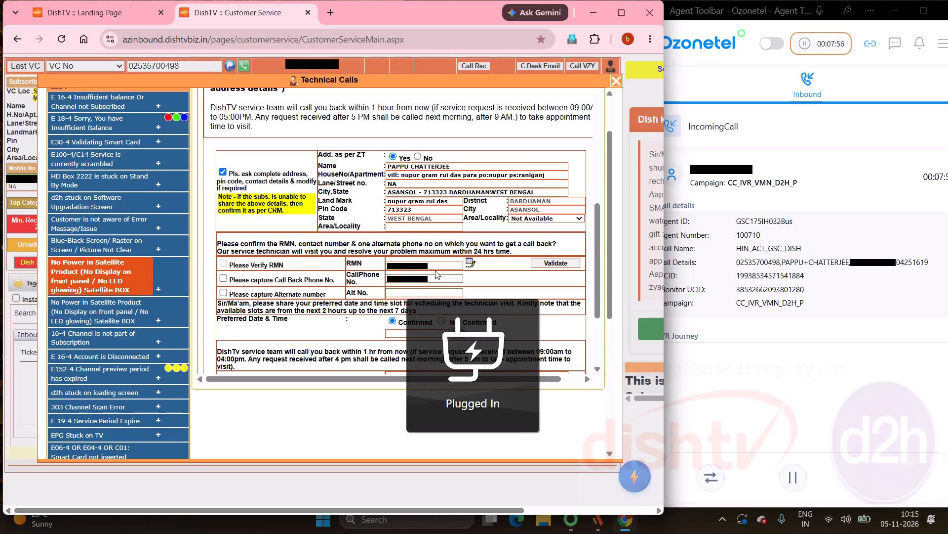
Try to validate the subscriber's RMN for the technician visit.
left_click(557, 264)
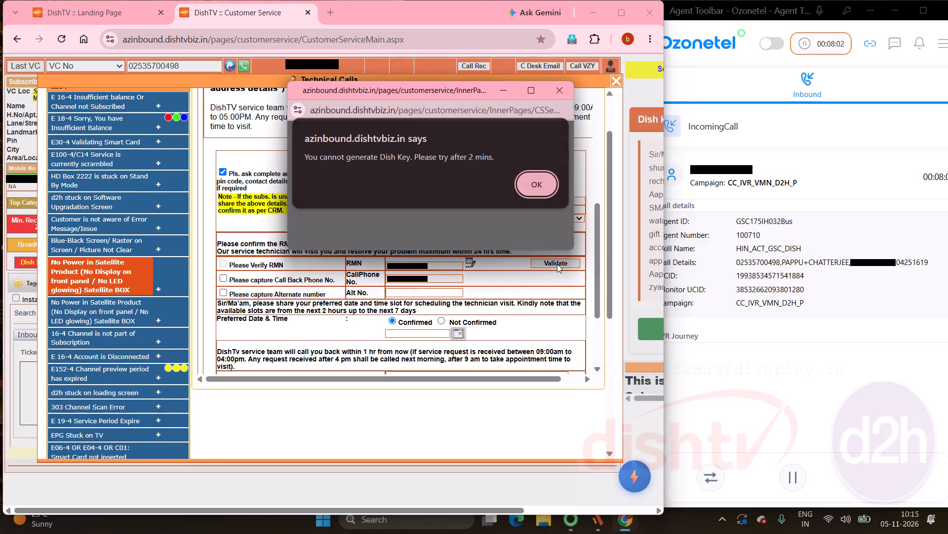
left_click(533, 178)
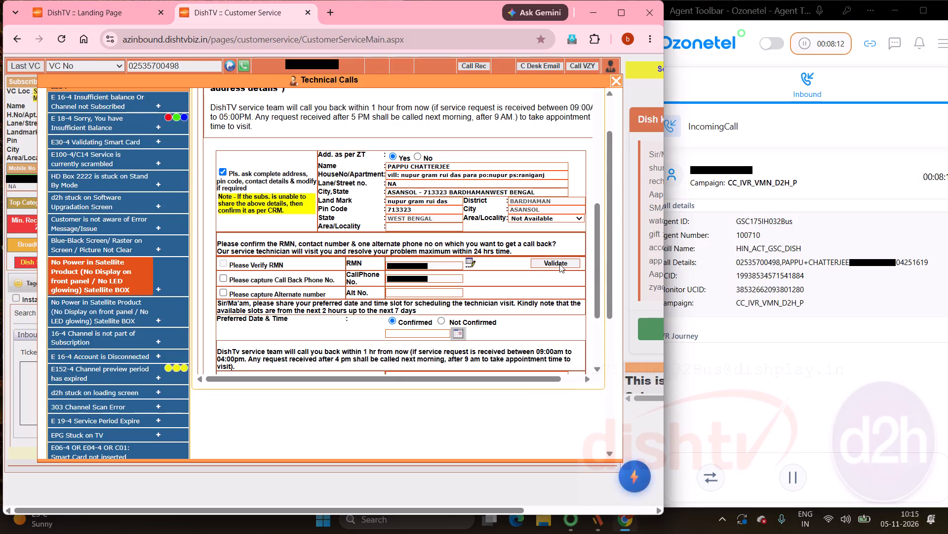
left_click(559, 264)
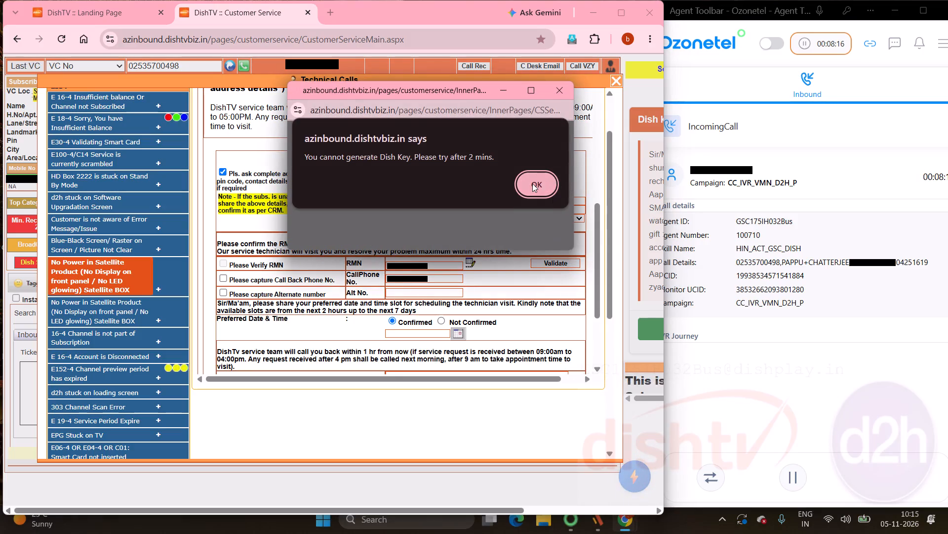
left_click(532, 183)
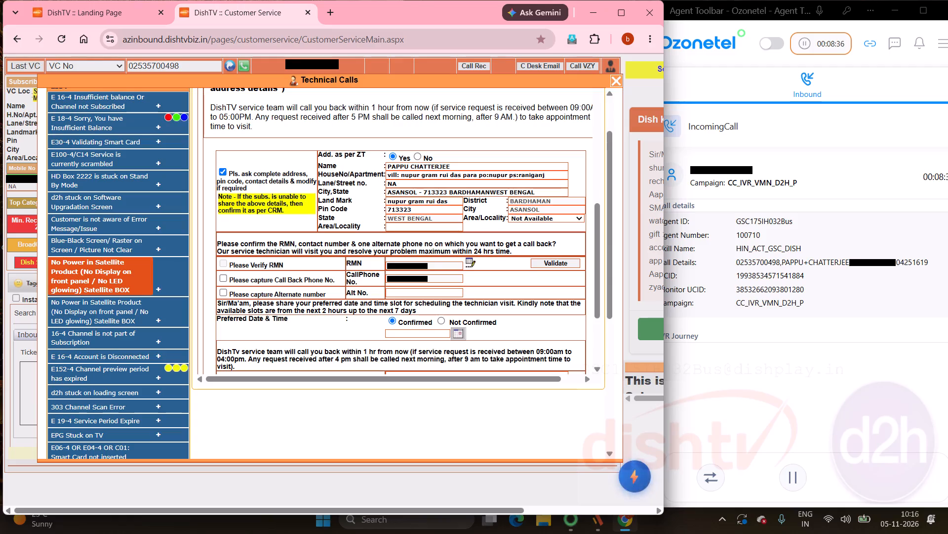
Leave the technical call form, search request categories for "unable" and open a request for UNABLE TO SHARE OTP FOR SERVICE VISIT REQUEST.
left_click(615, 79)
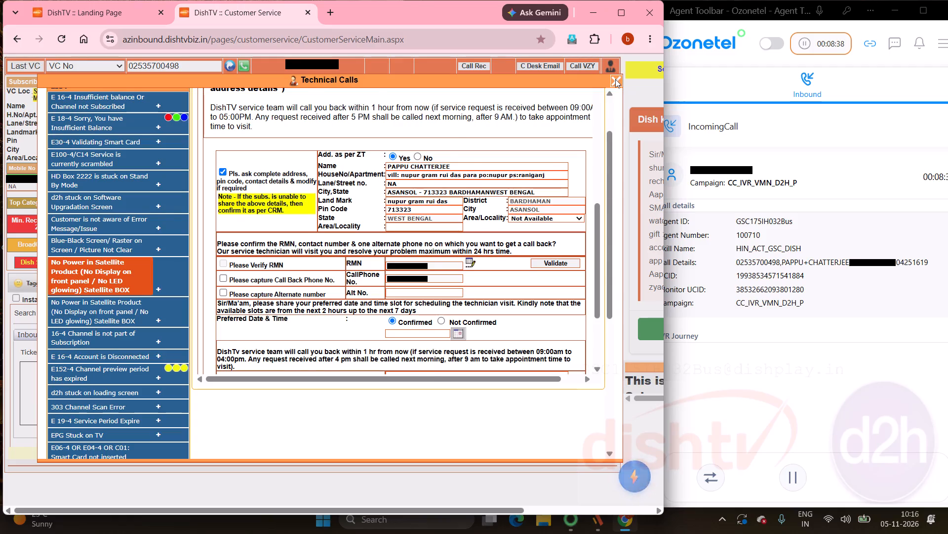
left_click(316, 310)
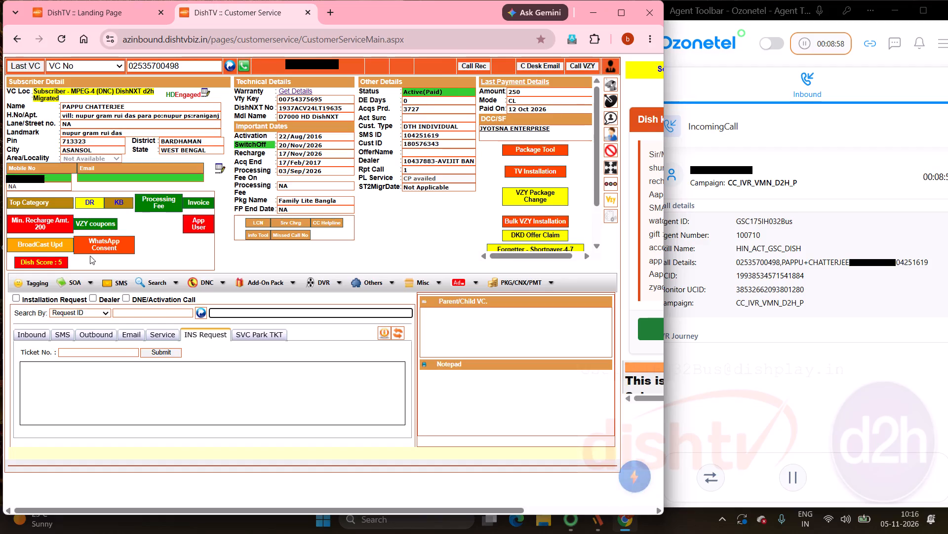
left_click(284, 312)
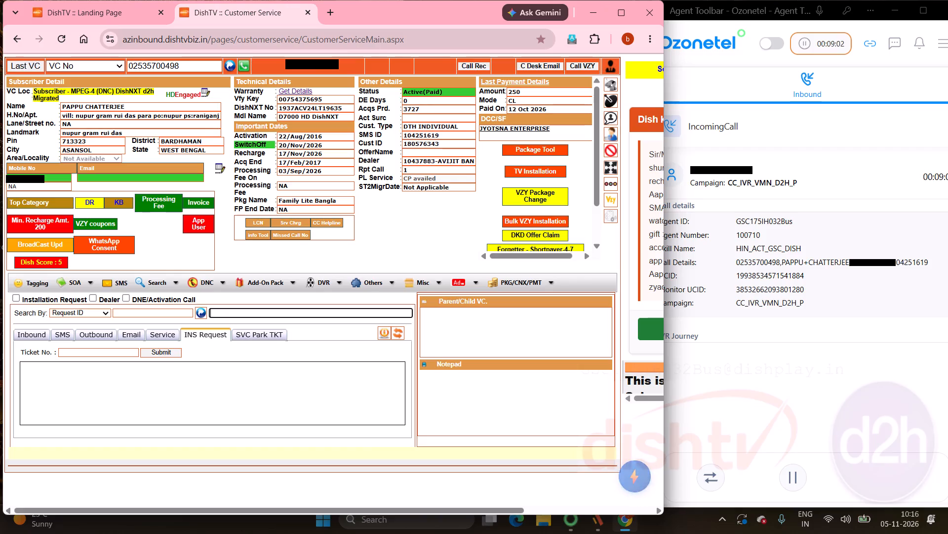
left_click(284, 312)
type("unable")
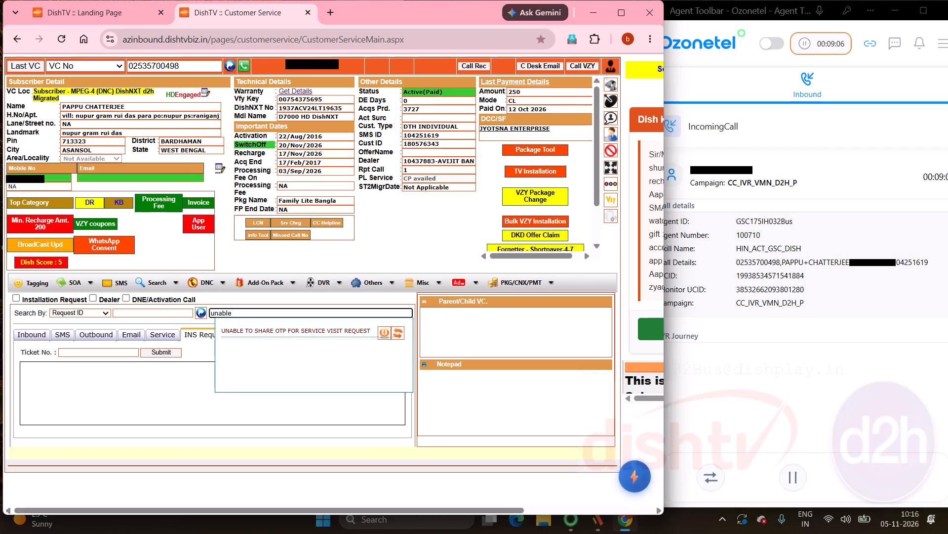
left_click(320, 332)
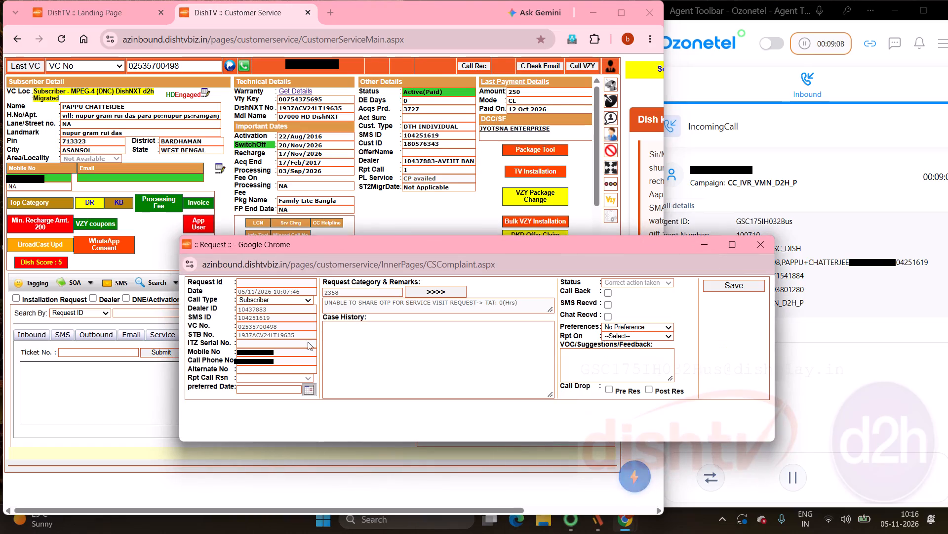
Copy the mobile number into Alternate No and enter UNABLE TO SHARE OTP FOR SERVICE VISIT REQUEST as the case history.
left_click_drag(279, 353, 206, 358)
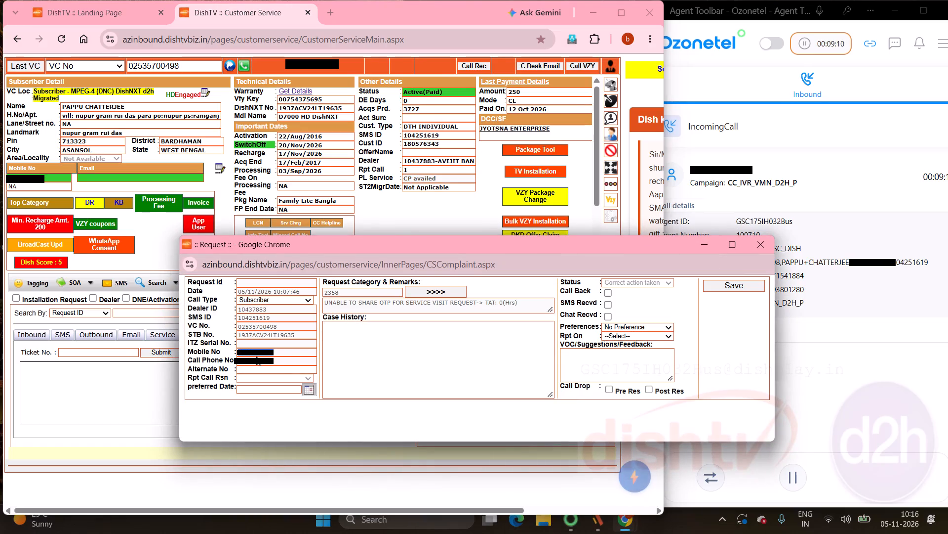
left_click_drag(262, 354, 275, 370)
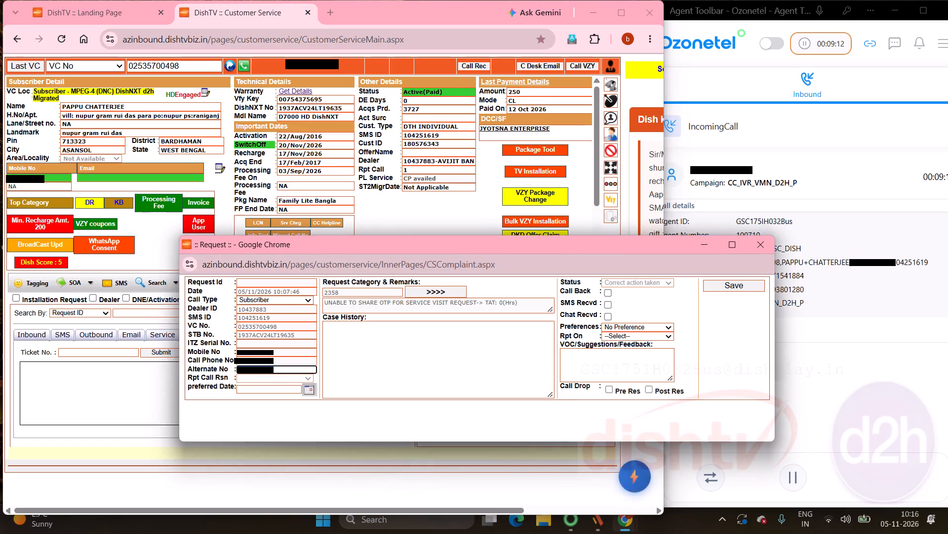
left_click_drag(480, 302, 385, 304)
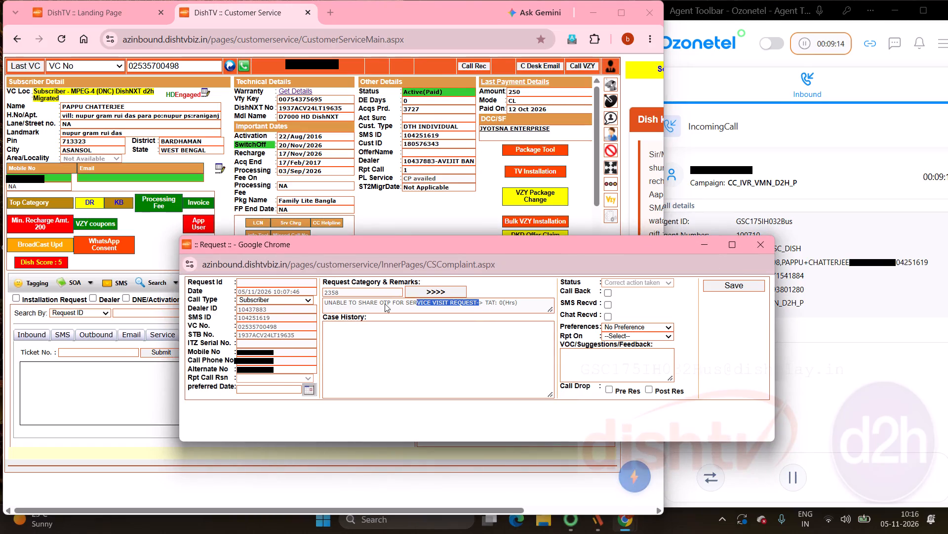
left_click_drag(385, 304, 274, 299)
left_click_drag(409, 301, 427, 366)
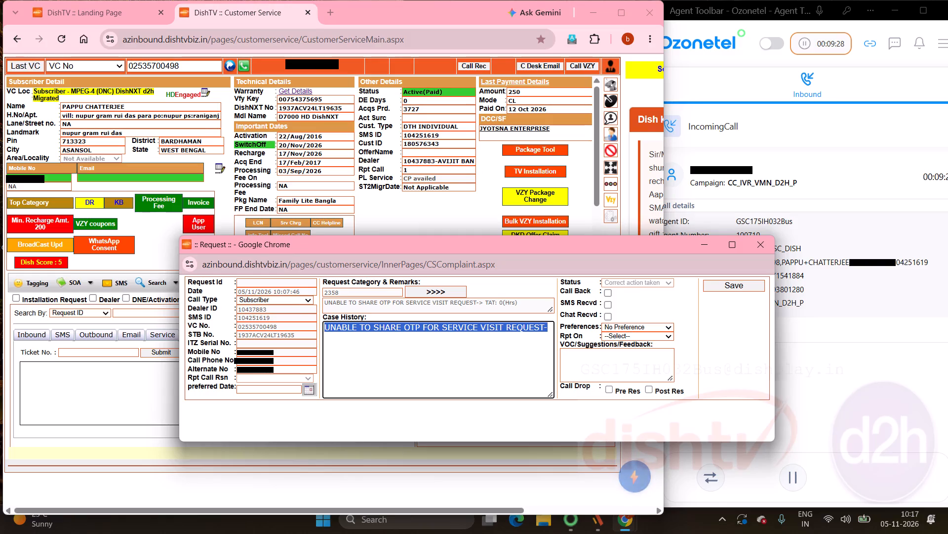
left_click(448, 363)
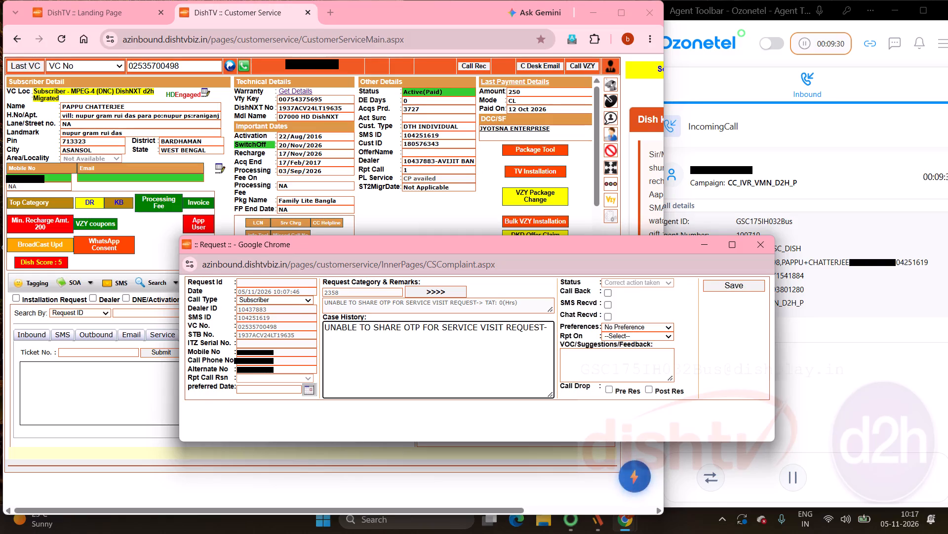
left_click(551, 328)
key("BackSpace")
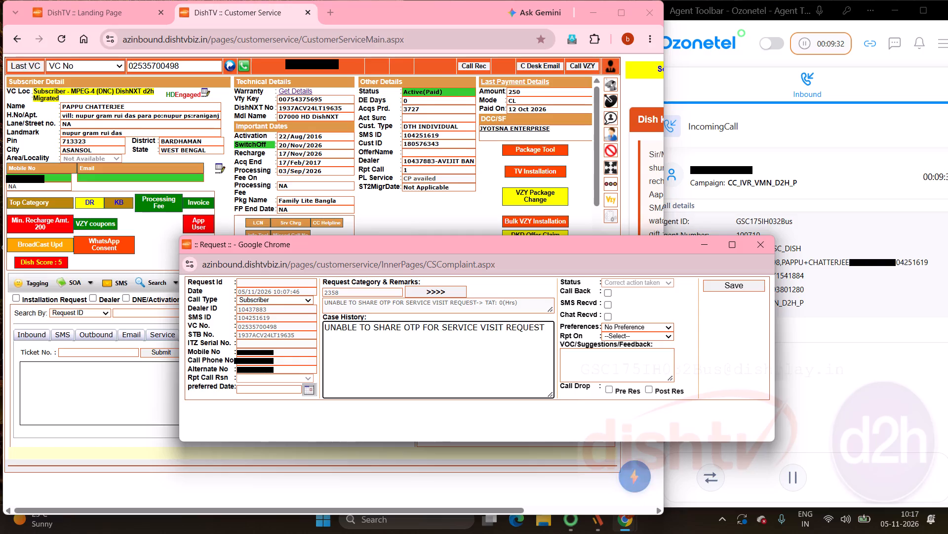
Set the call type to Repeat Caller, leave the repeat-call reason unfilled, and save the request.
left_click(310, 299)
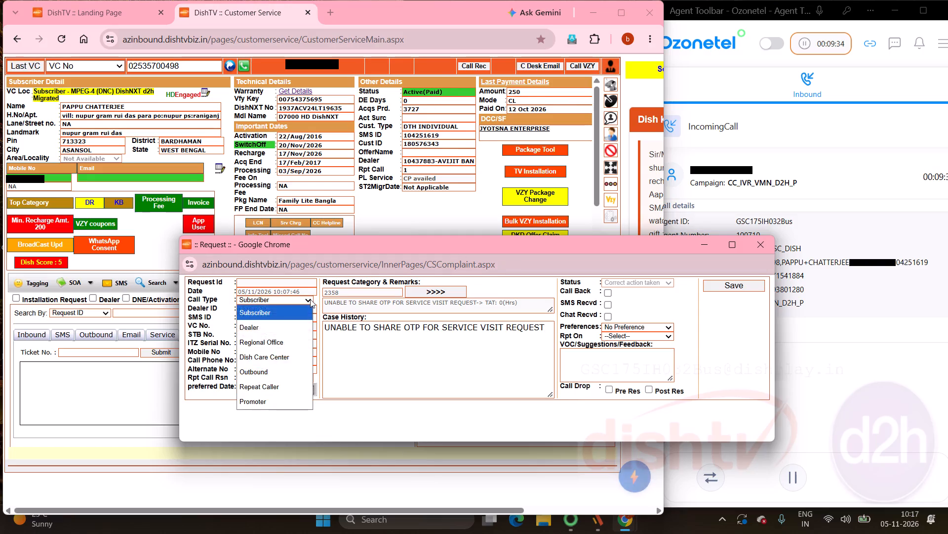
left_click(277, 387)
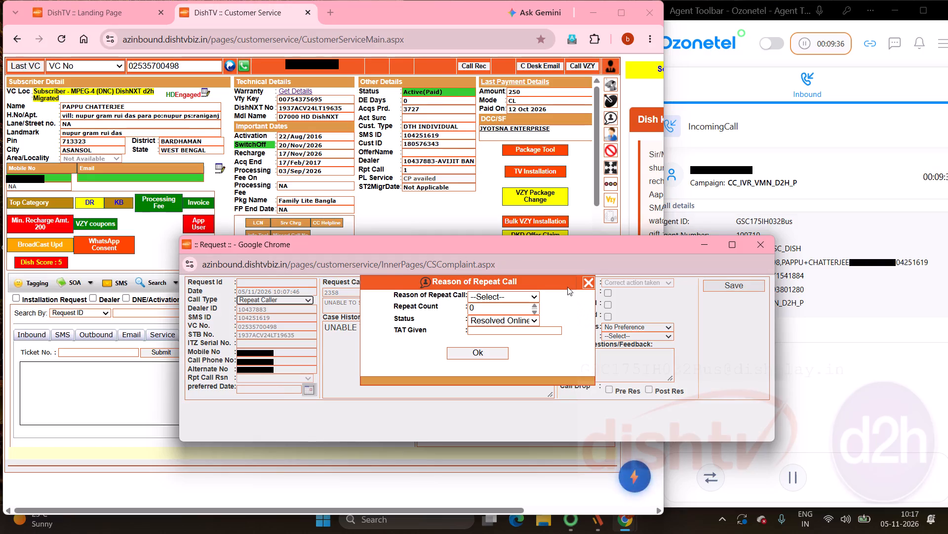
left_click(590, 280)
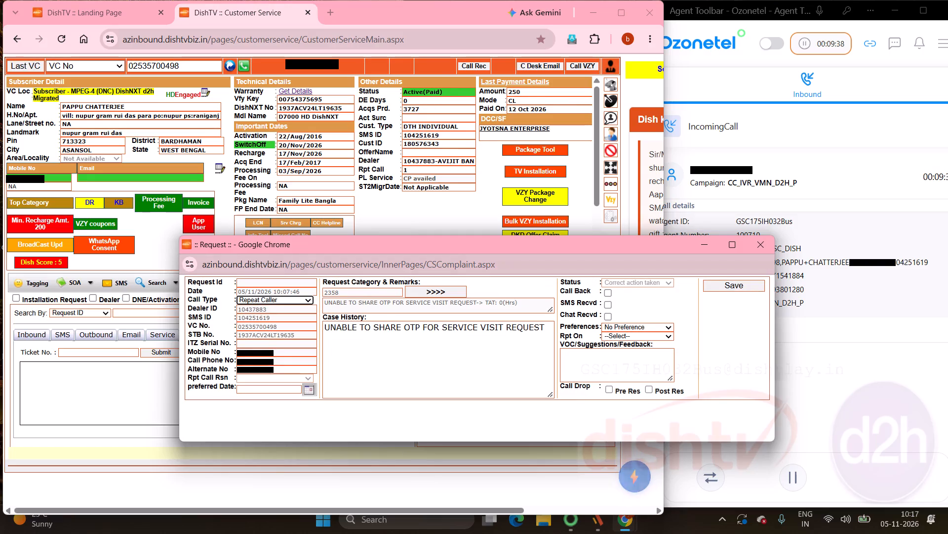
left_click_drag(545, 248, 480, 226)
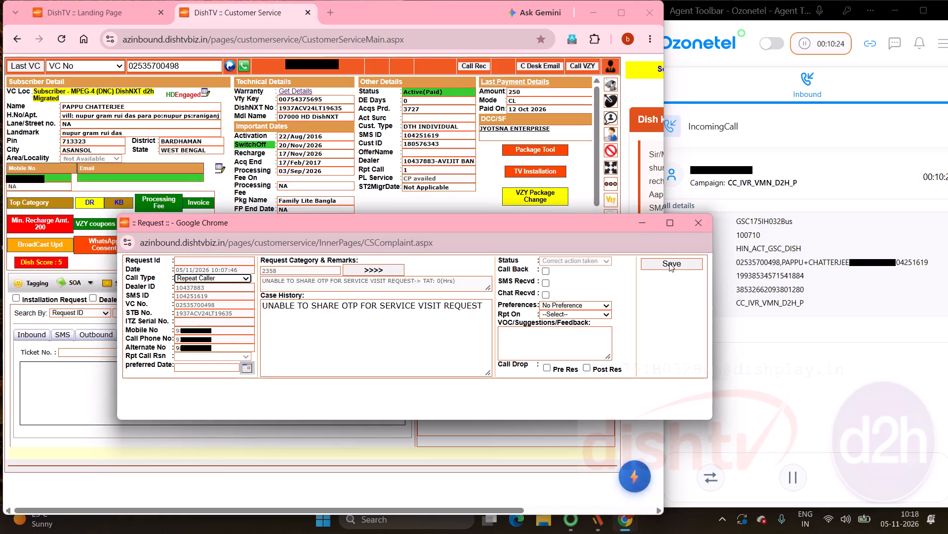
left_click(669, 263)
In the Ozonetel agent toolbar, transfer the ongoing call to the NoResponse IVR.
left_click(707, 491)
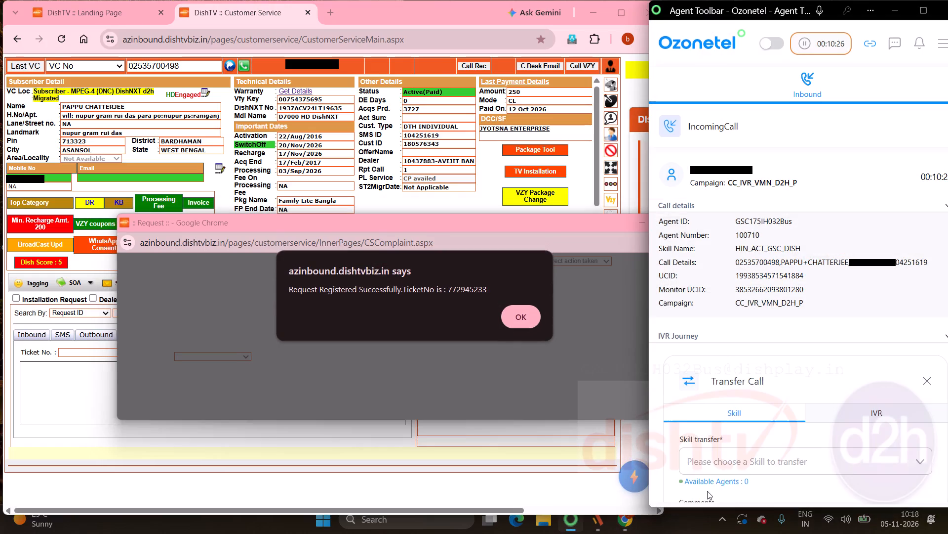
left_click(877, 415)
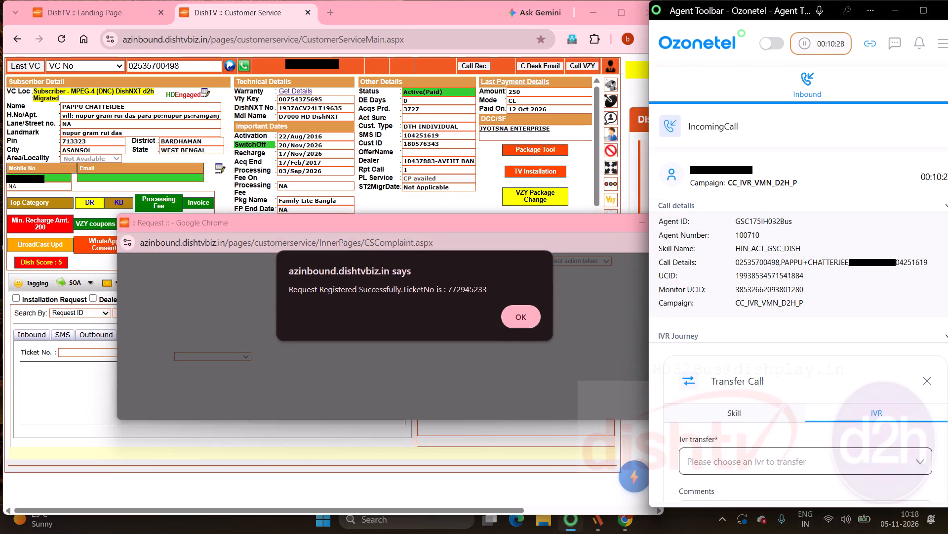
left_click(760, 465)
left_click(708, 426)
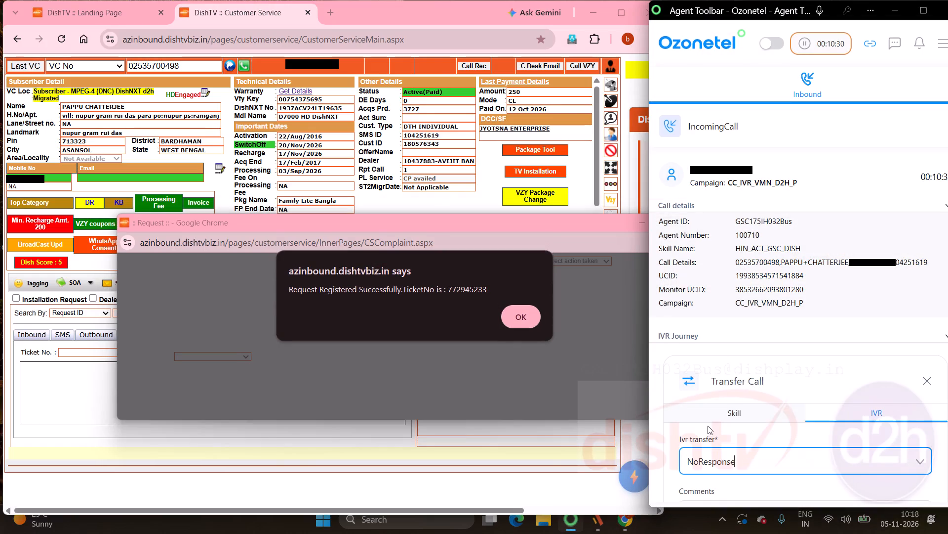
scroll(832, 433, "down", 3)
left_click(916, 425)
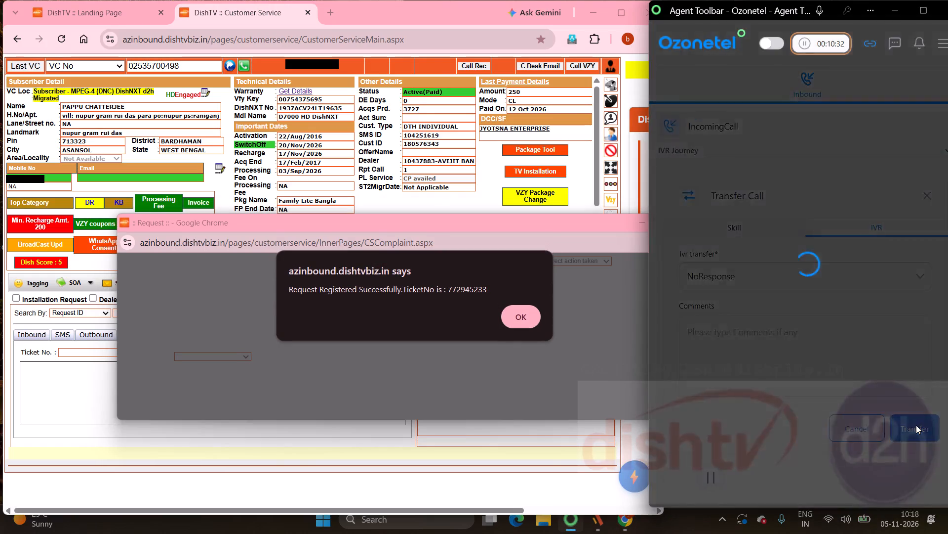
Acknowledge the request registration and close the pop-up window that follows it.
left_click(521, 317)
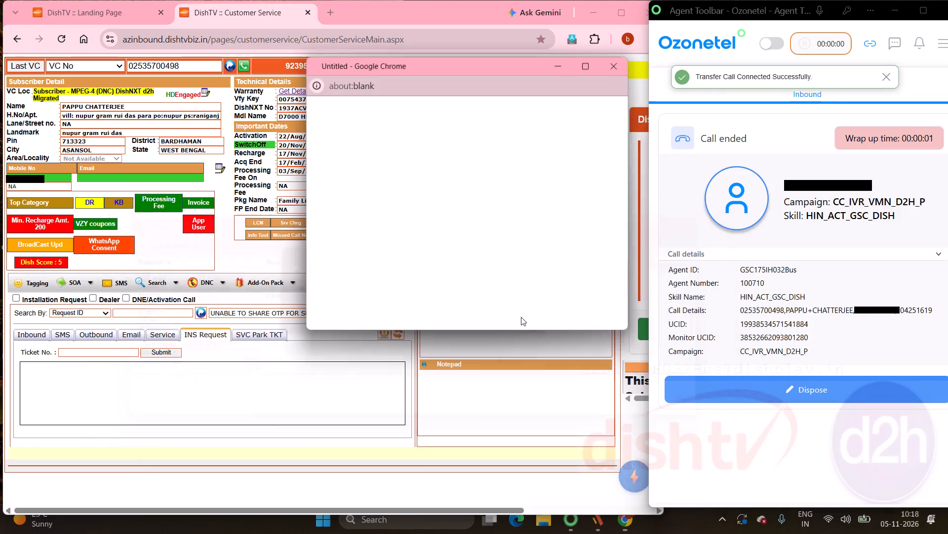
left_click(611, 67)
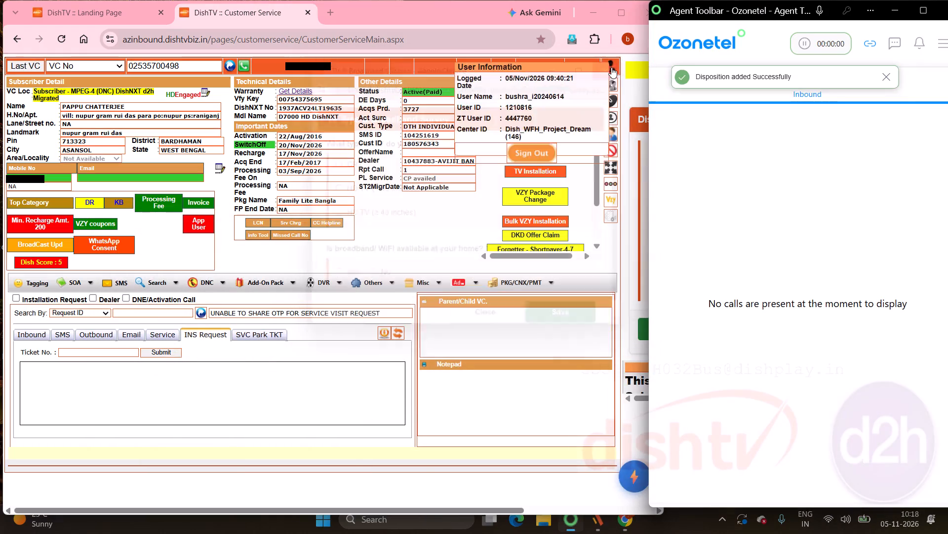
Open a request under the top category CALL TRANSFER TO NO RESPONSE IVR and copy the mobile number into Alternate No.
left_click(36, 205)
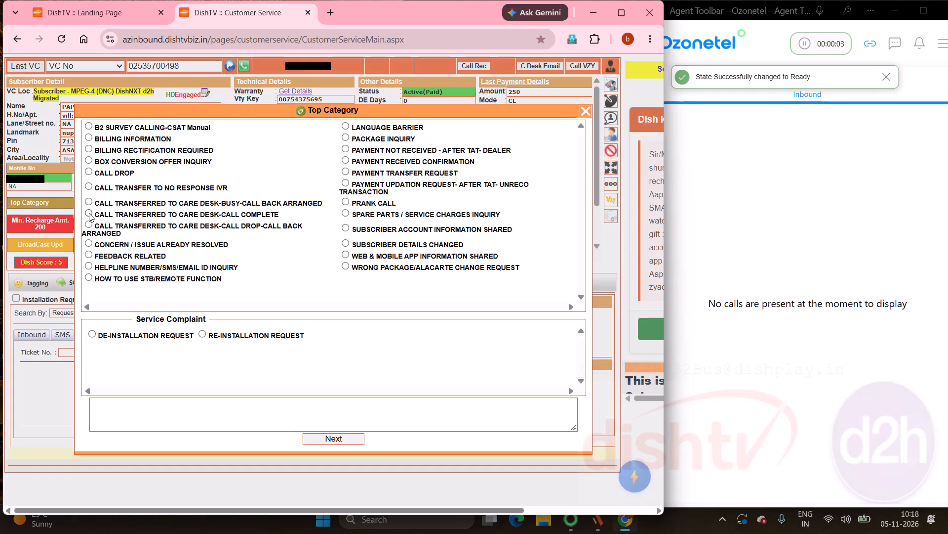
left_click(87, 187)
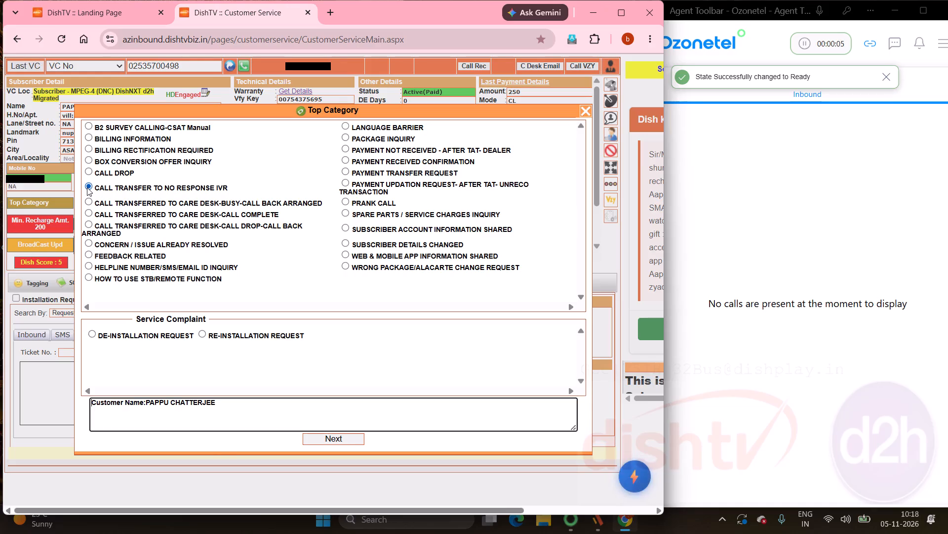
left_click(338, 438)
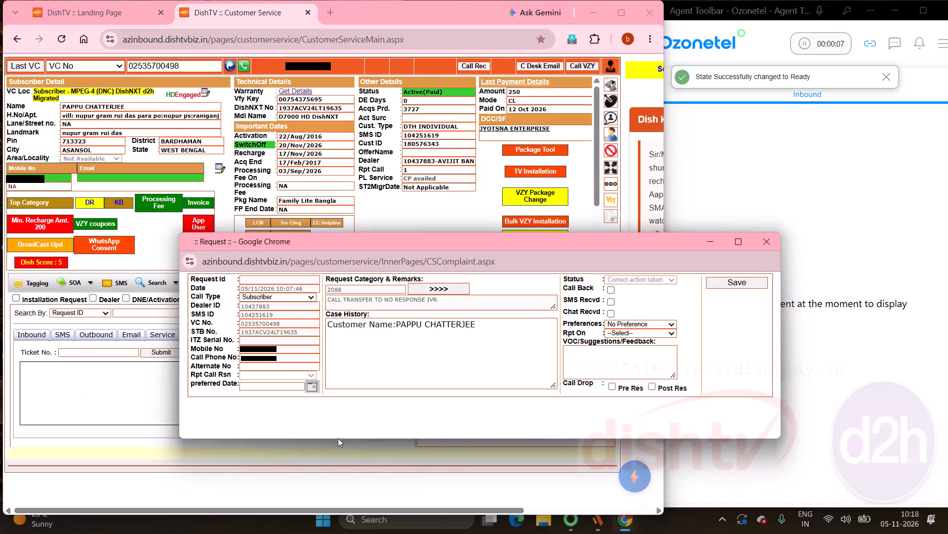
left_click_drag(283, 351, 184, 348)
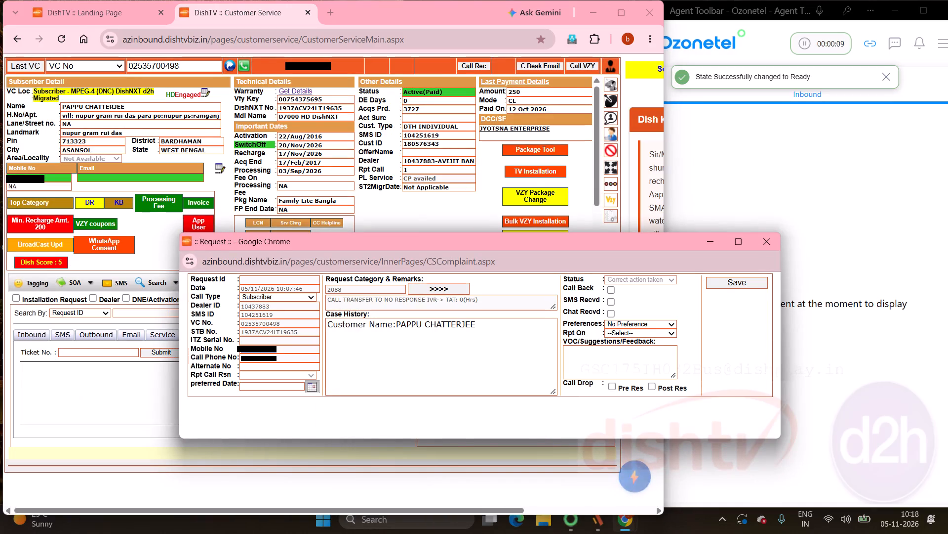
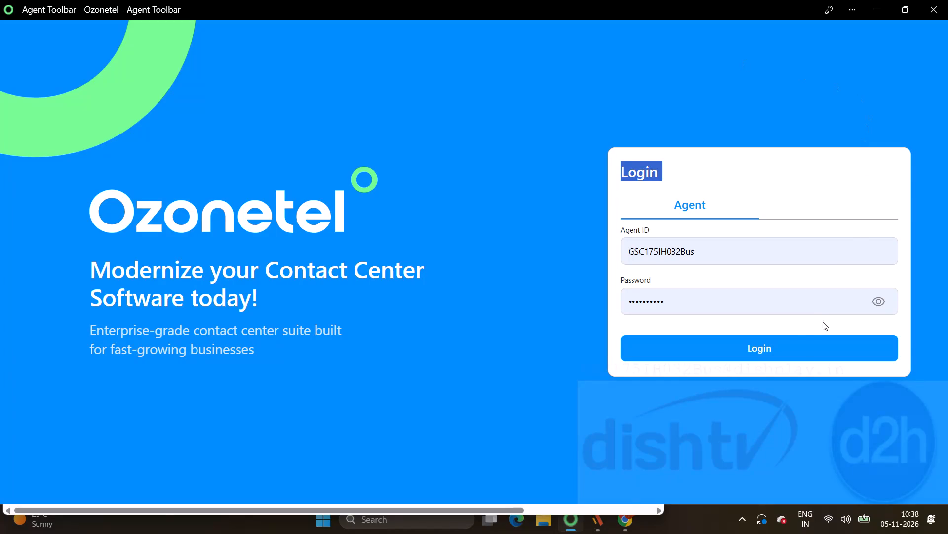
Log in to the Ozonetel agent toolbar with the prefilled agent credentials and restore its window to partial size beside the DishTV page.
left_click(776, 336)
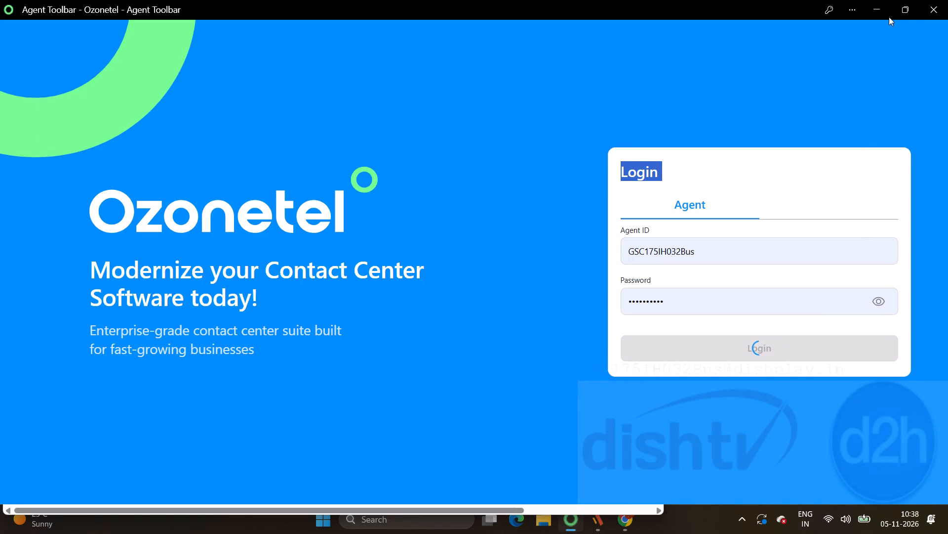
left_click(905, 9)
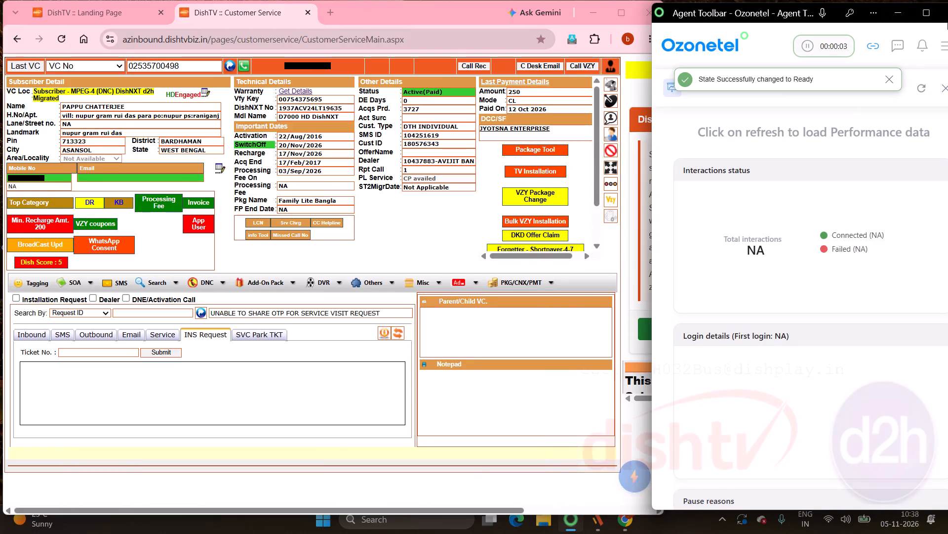
Refresh the agent performance data, review the interaction status, login details and pause reasons, and close the Performance view.
left_click(924, 91)
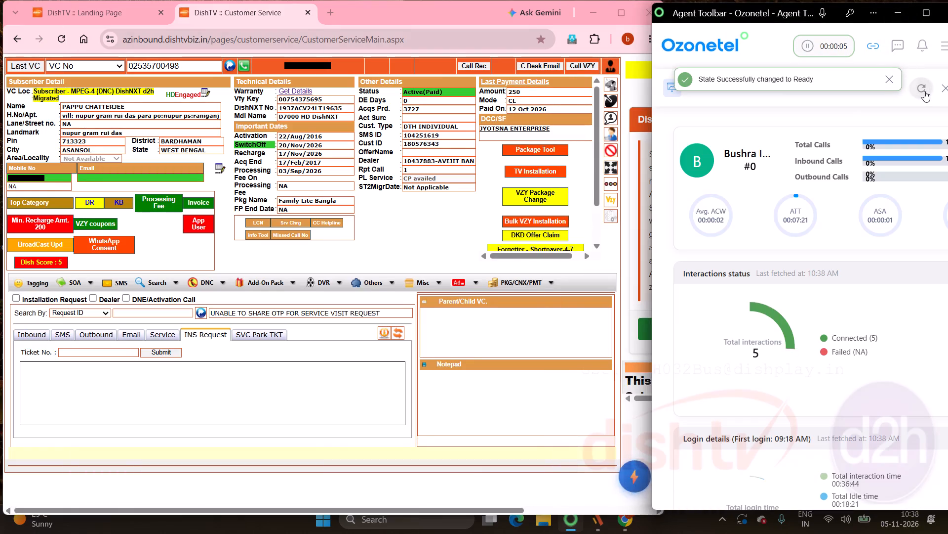
scroll(779, 342, "down", 4)
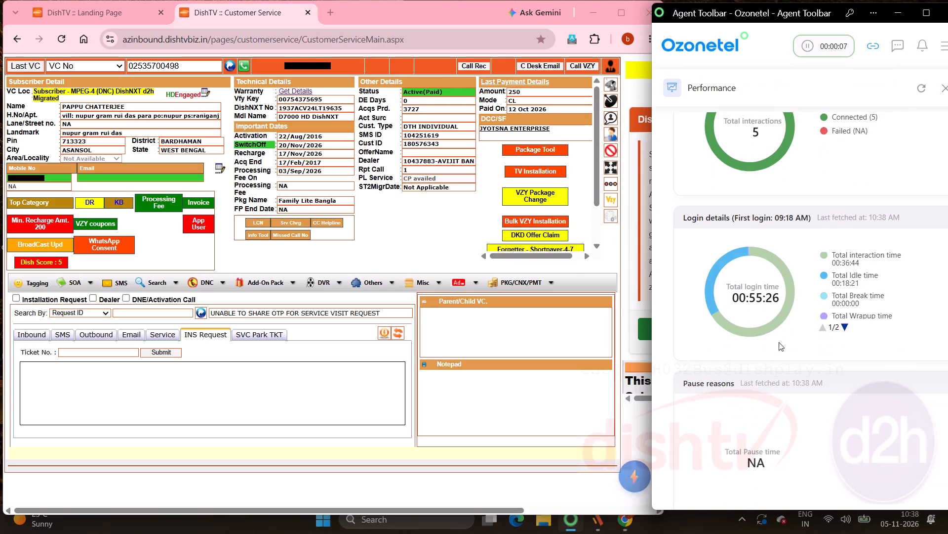
scroll(779, 342, "down", 3)
scroll(779, 342, "up", 1)
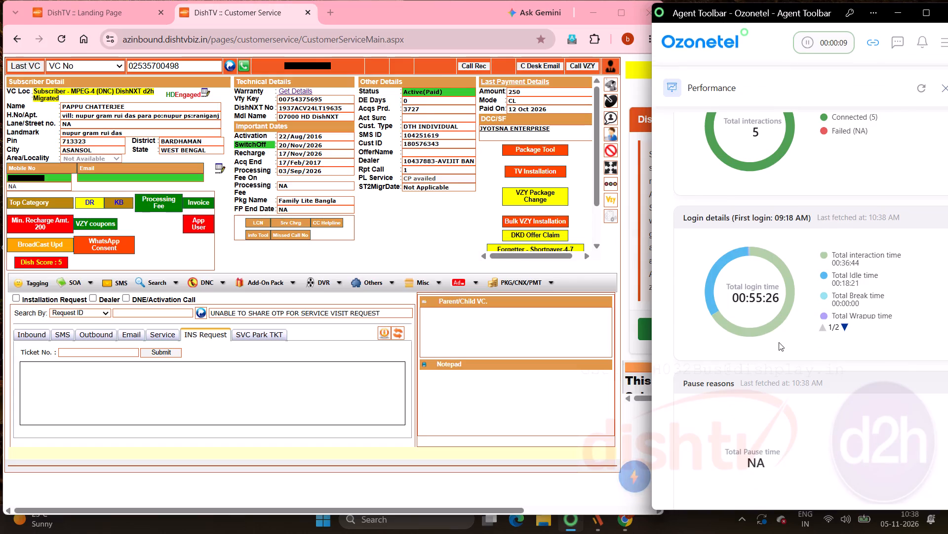
scroll(779, 342, "up", 2)
left_click(947, 86)
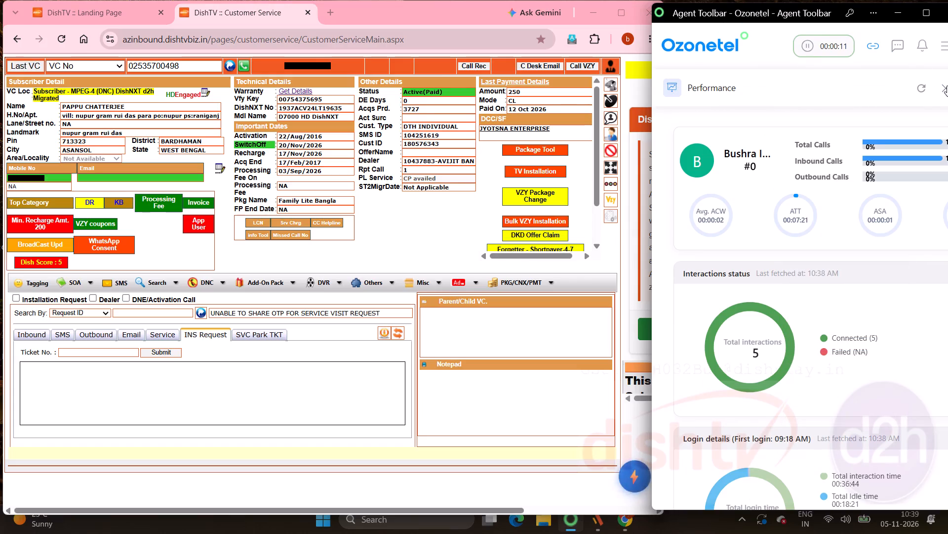
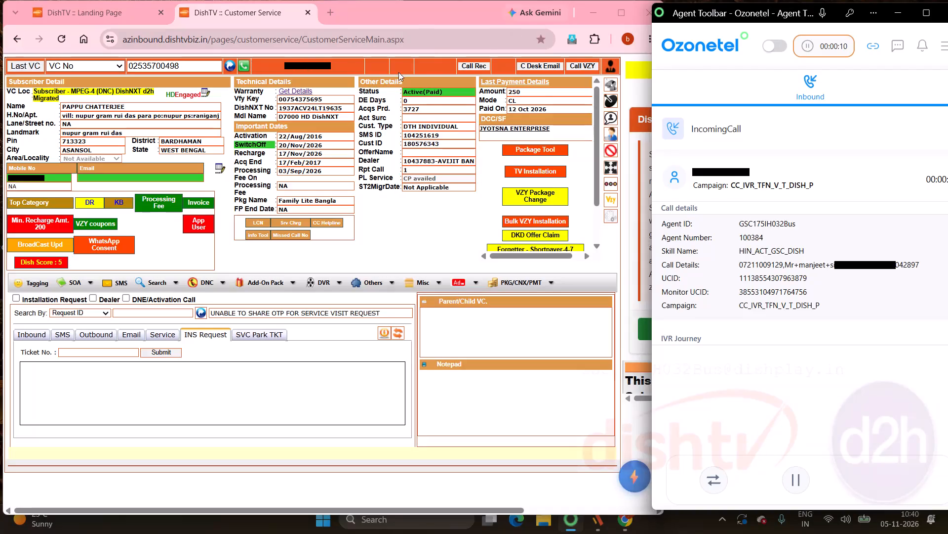
Load the incoming caller's subscriber record and dismiss the service priority notice, the repeat-call alert and the Mobile Updation form.
left_click(243, 61)
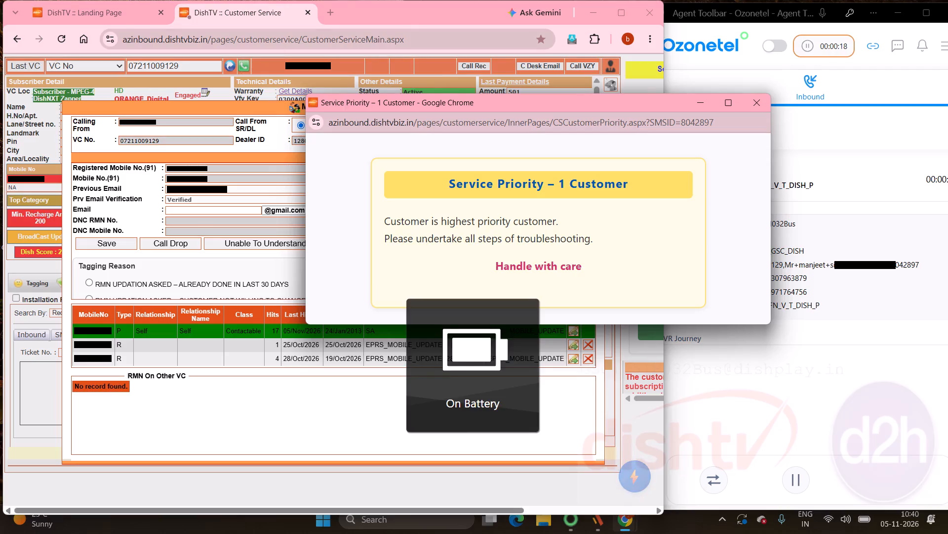
left_click(761, 108)
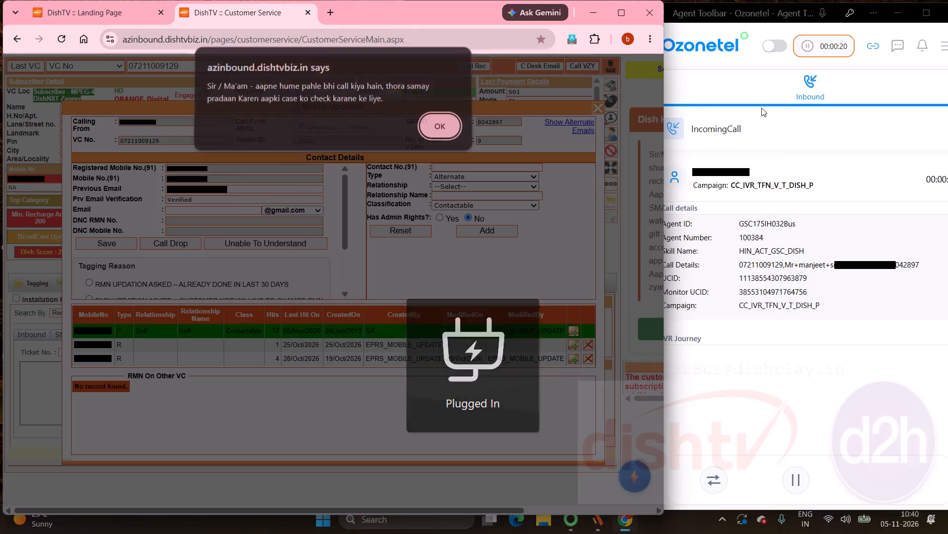
left_click(448, 129)
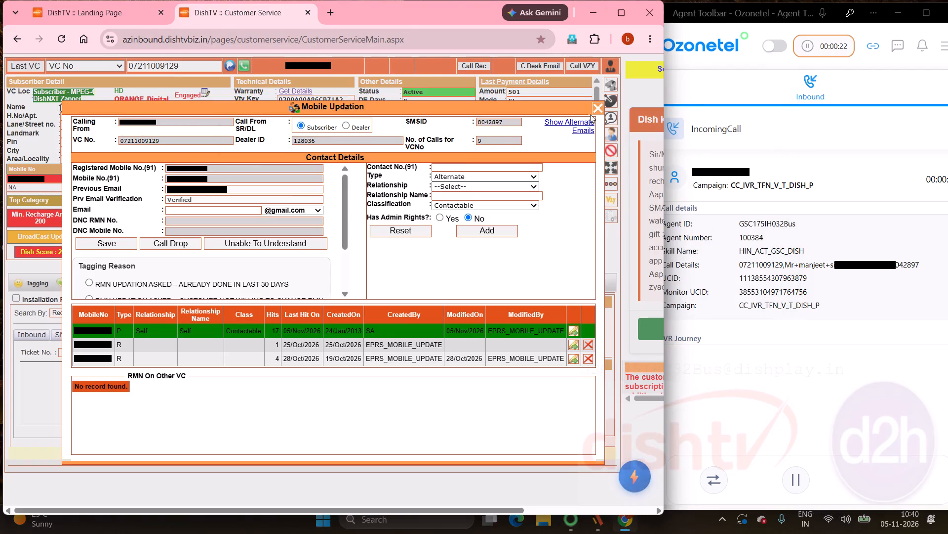
left_click(600, 105)
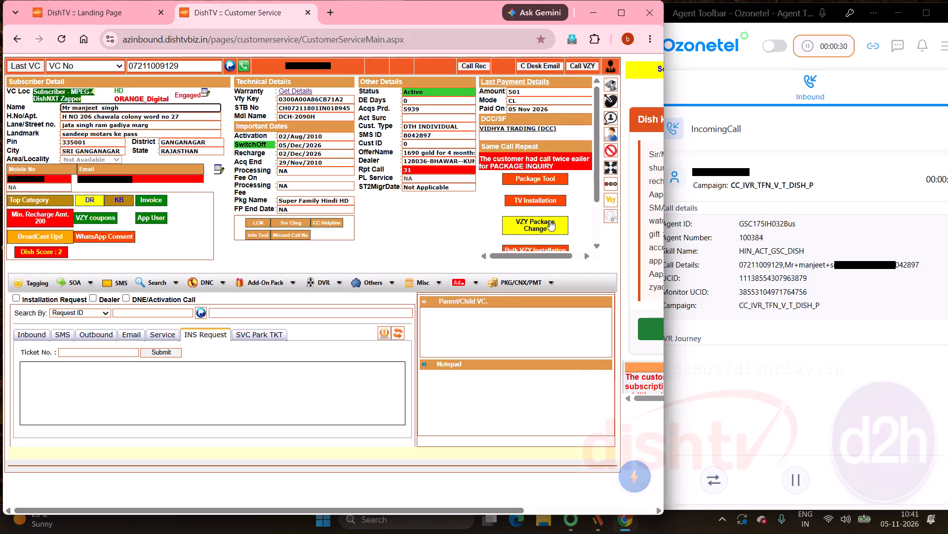
Review the caller's current base pack, VAS and a-la-carte channels in the Package Tool and close it.
left_click(533, 179)
left_click_drag(470, 75, 459, 75)
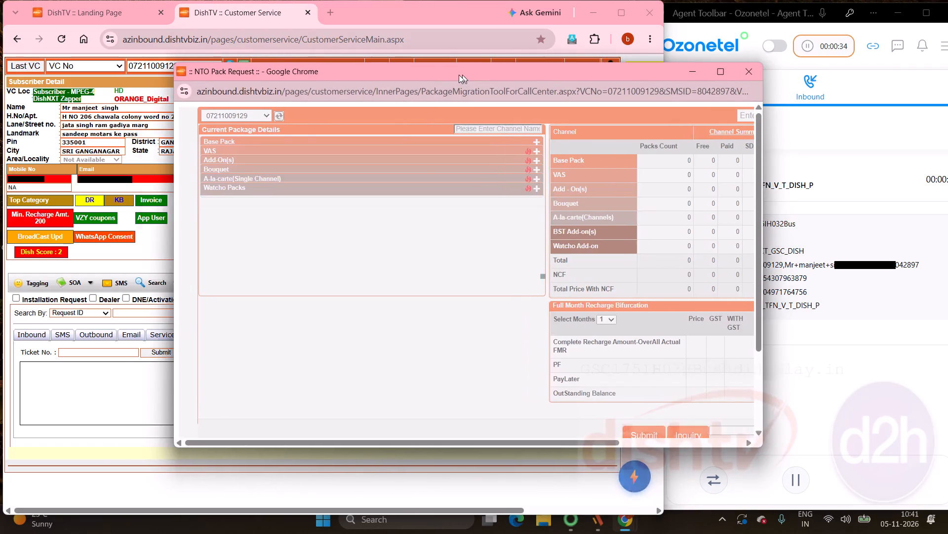
left_click_drag(459, 75, 418, 76)
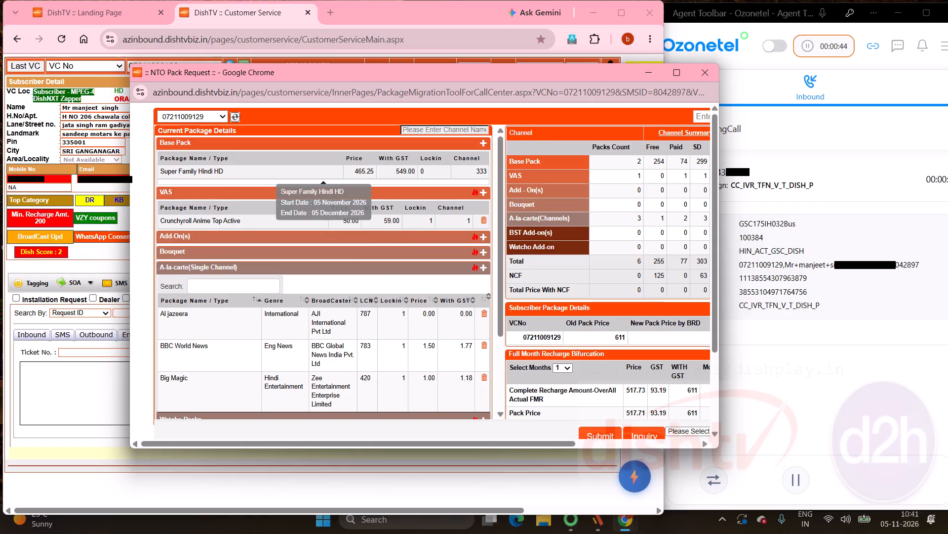
left_click(700, 77)
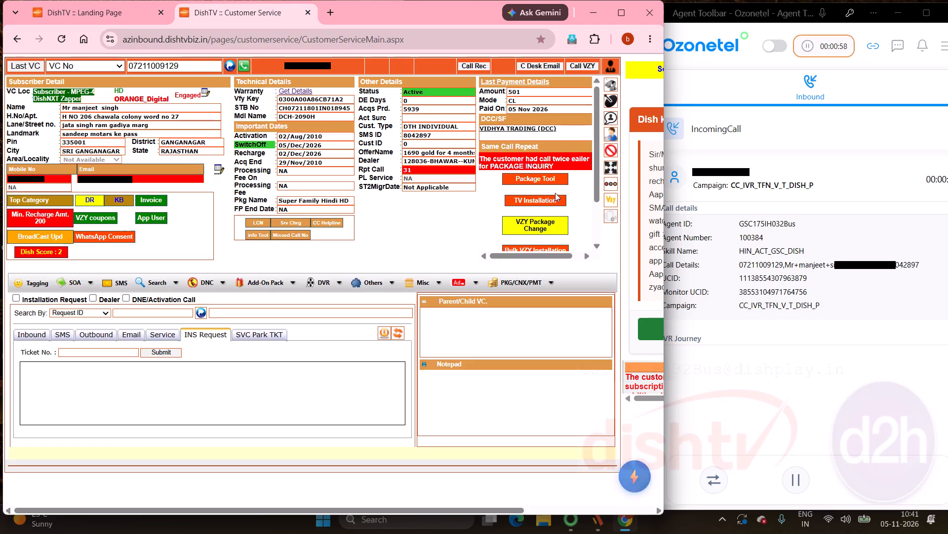
Reopen the Package Tool, browse the channels included in the Super Family Hindi HD base pack, and close the tool.
left_click(545, 178)
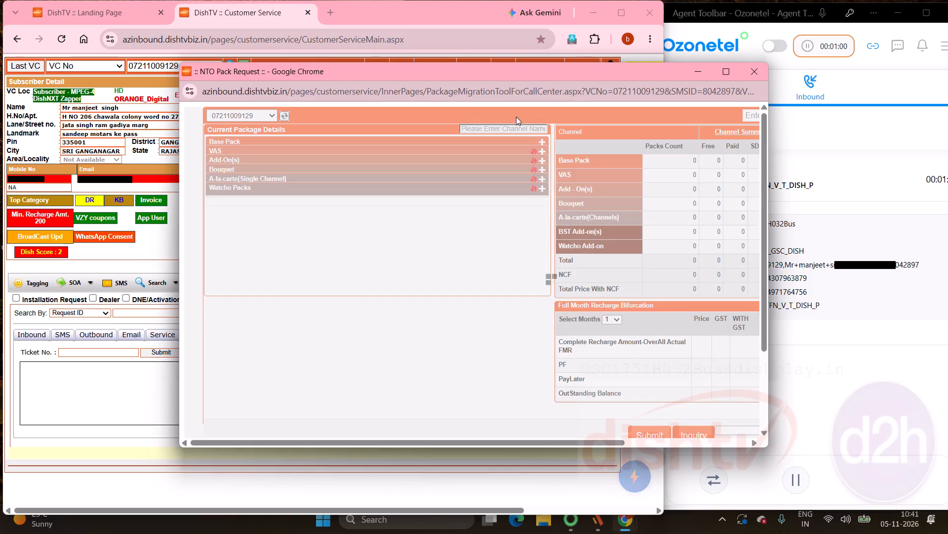
left_click_drag(492, 69, 438, 65)
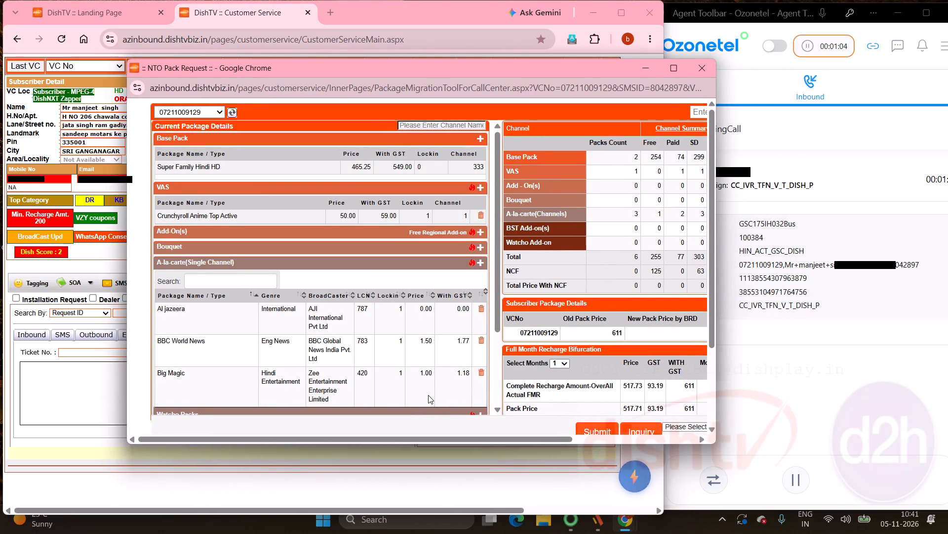
scroll(428, 395, "down", 5)
scroll(428, 395, "up", 5)
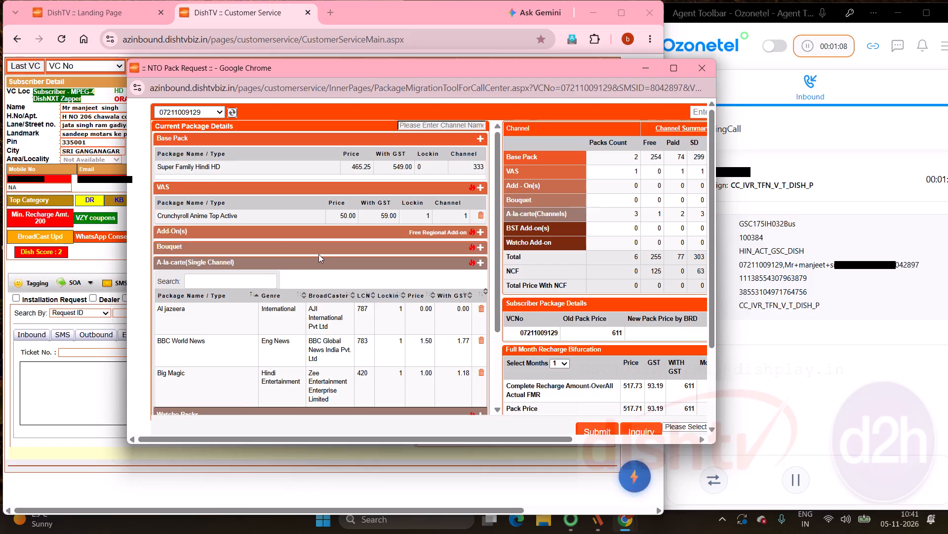
left_click(187, 167)
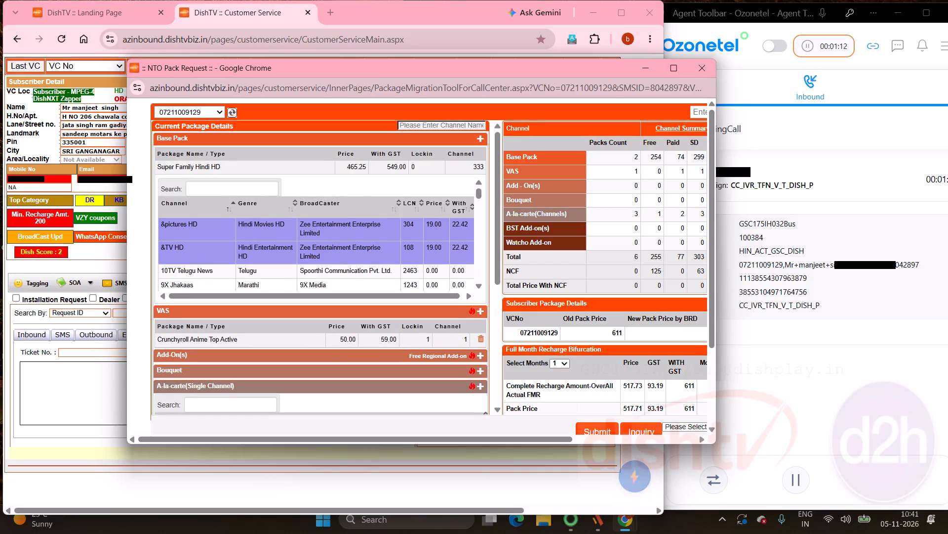
left_click(218, 185)
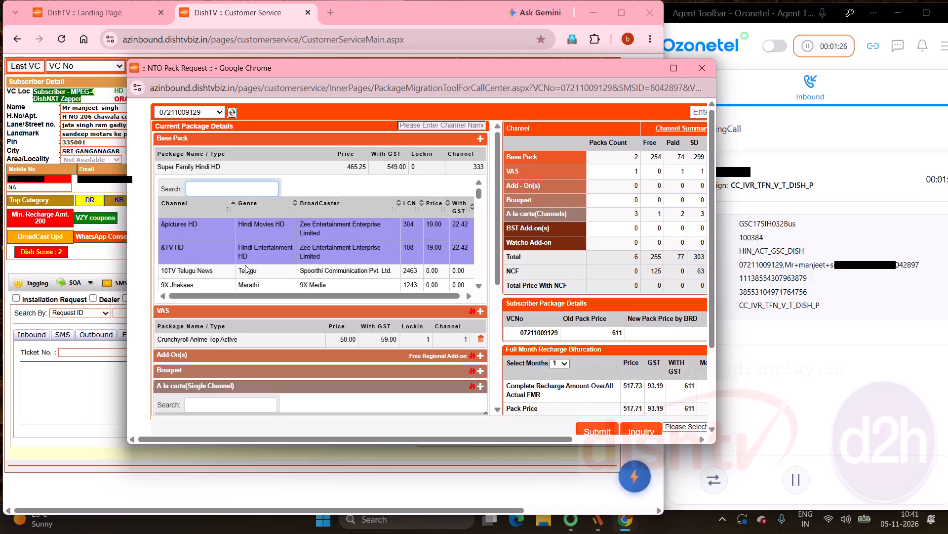
scroll(245, 265, "down", 10)
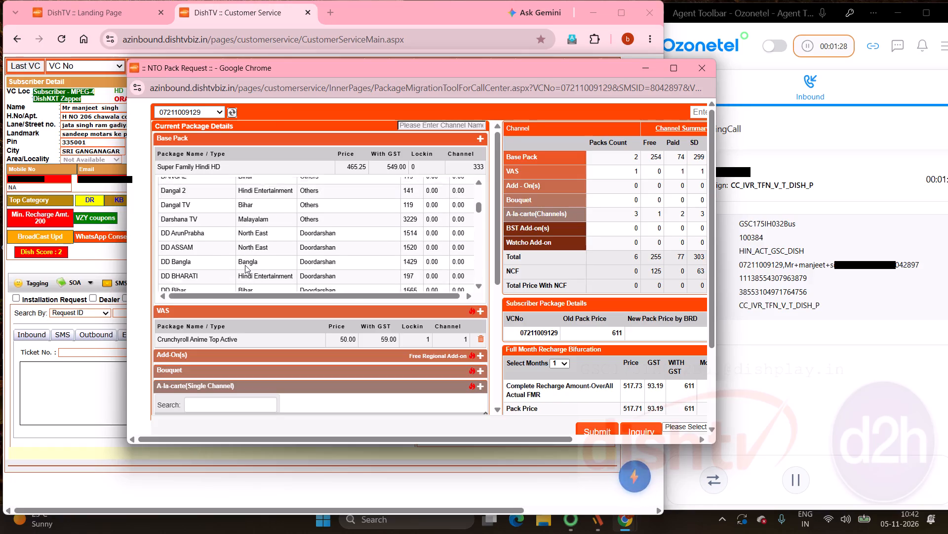
scroll(245, 265, "up", 5)
scroll(245, 265, "down", 9)
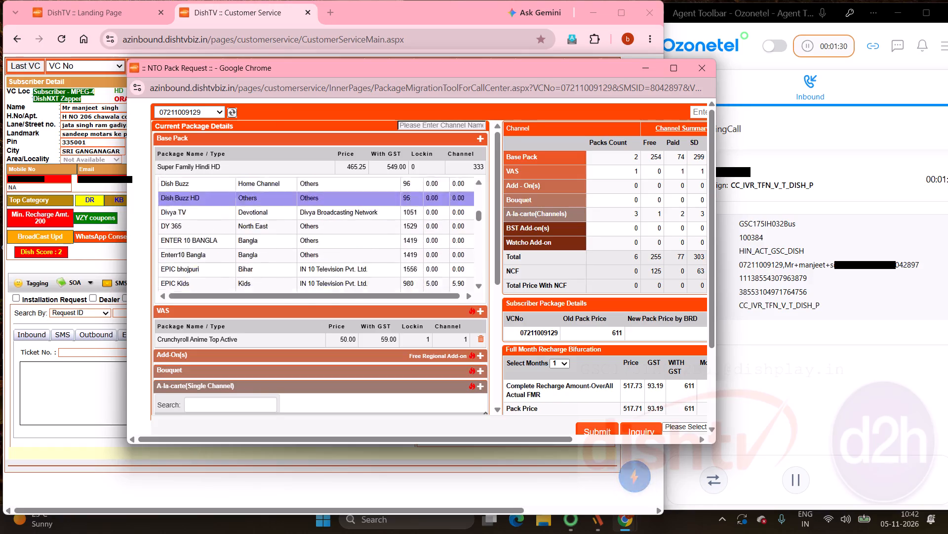
left_click_drag(430, 69, 353, 132)
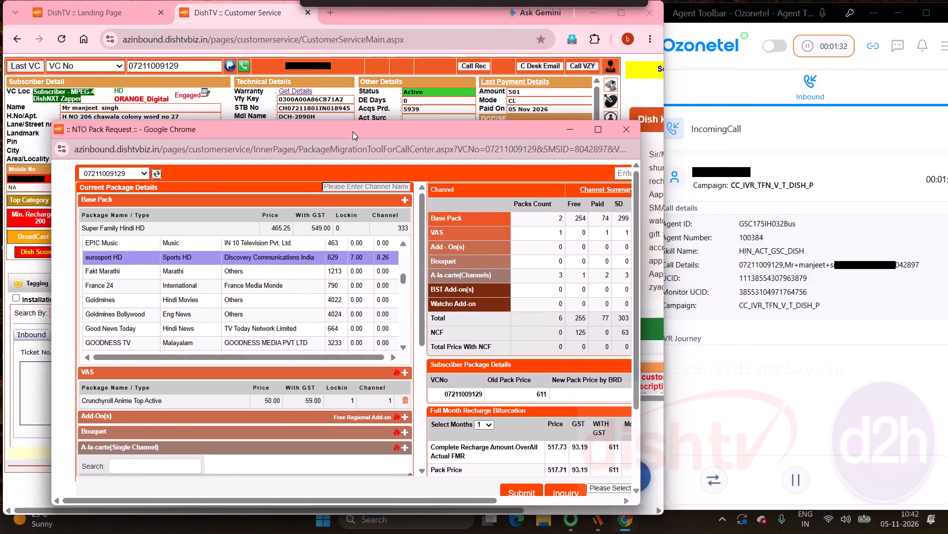
left_click_drag(353, 132, 353, 131)
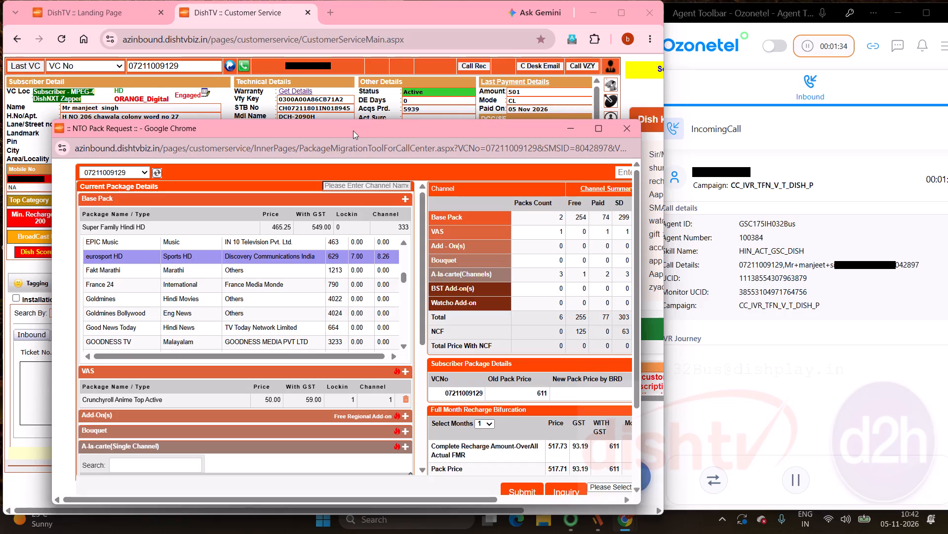
left_click_drag(353, 131, 354, 118)
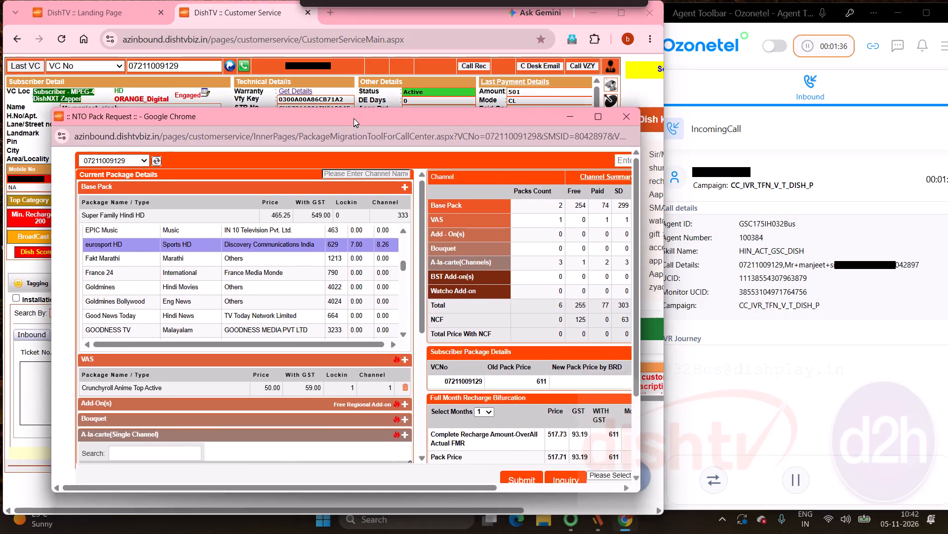
left_click_drag(354, 118, 337, 87)
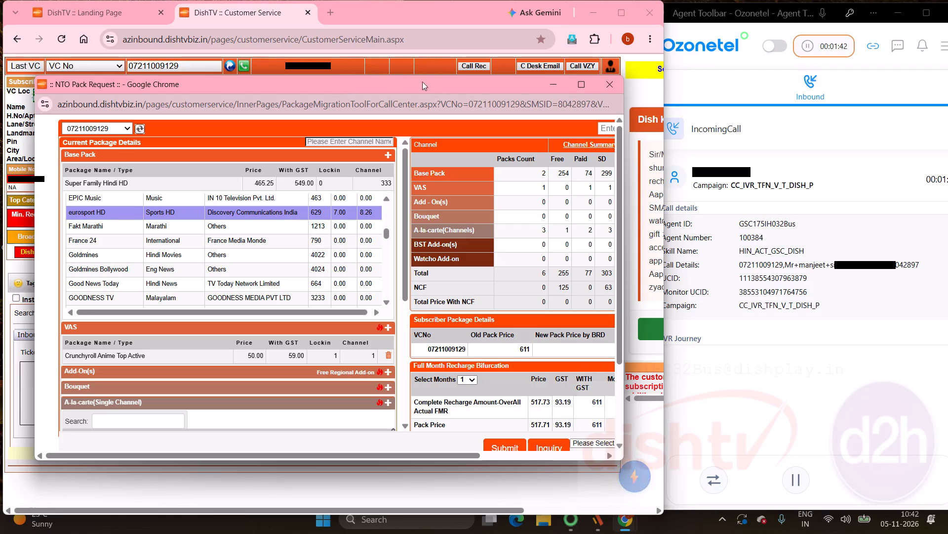
left_click(615, 90)
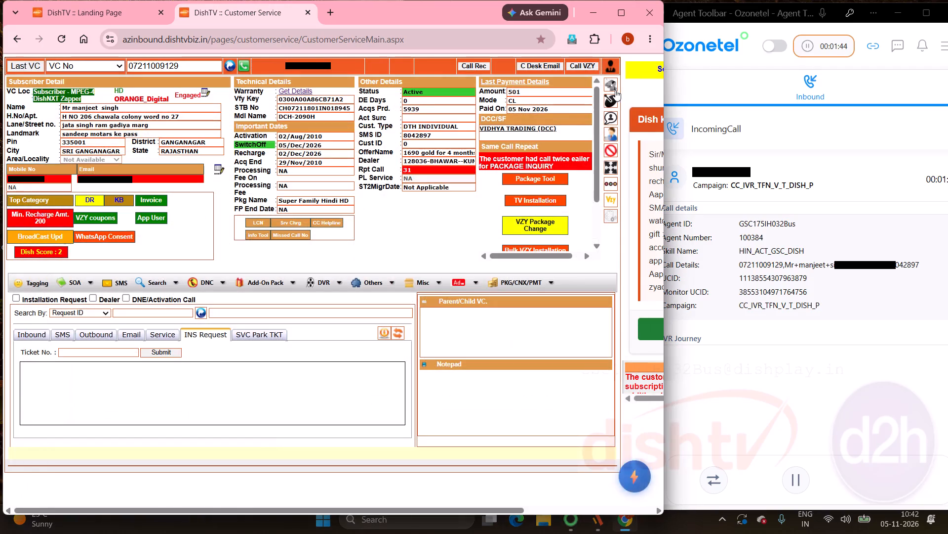
Examine the offers on the subscriber record and the caller's complaint history, and close the history details.
scroll(496, 183, "down", 1)
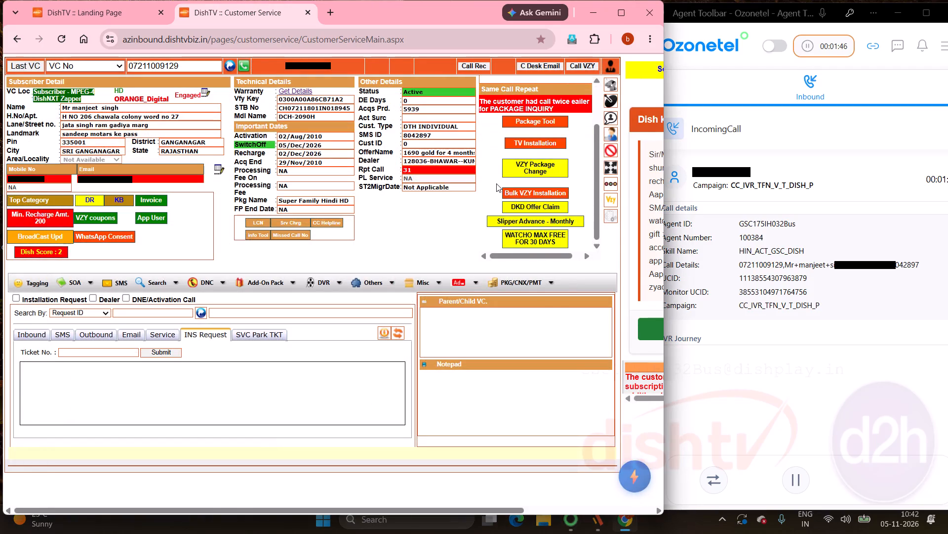
scroll(496, 183, "down", 1)
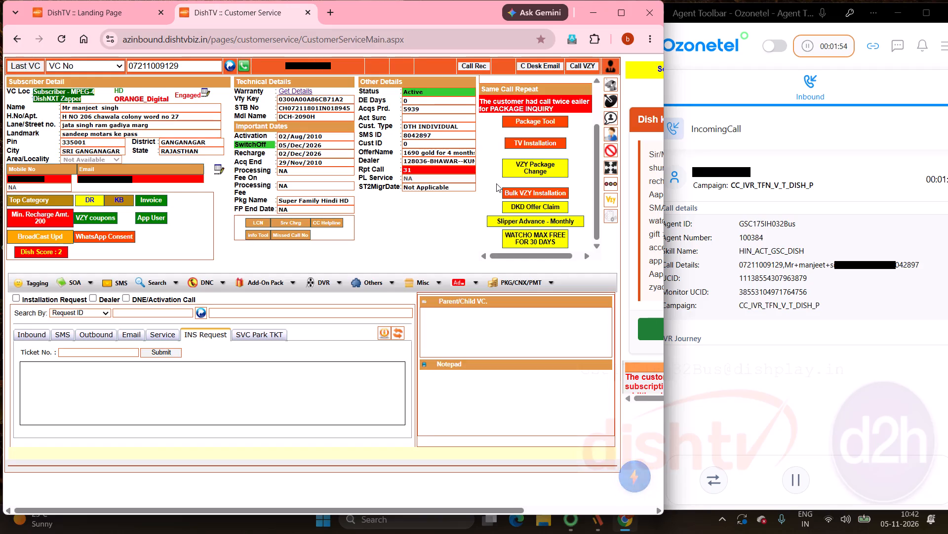
left_click(387, 335)
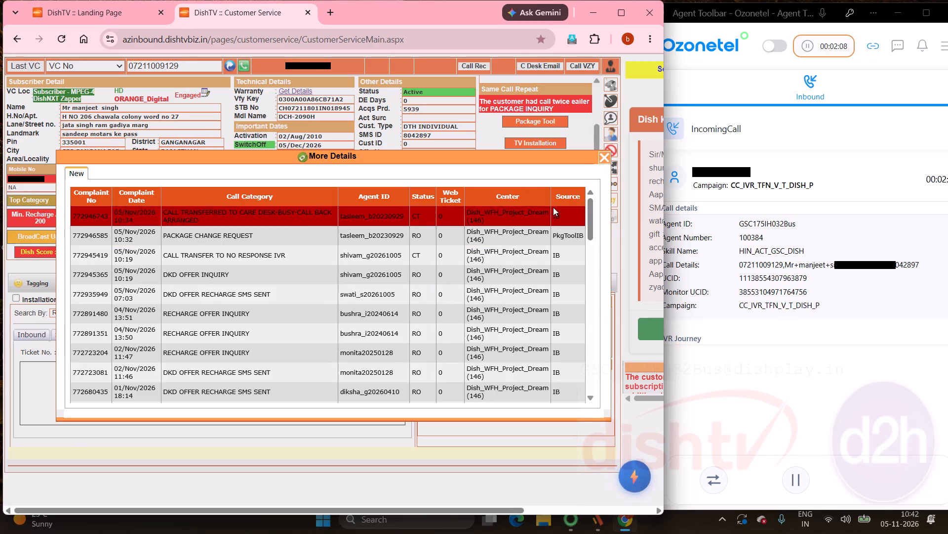
left_click(606, 160)
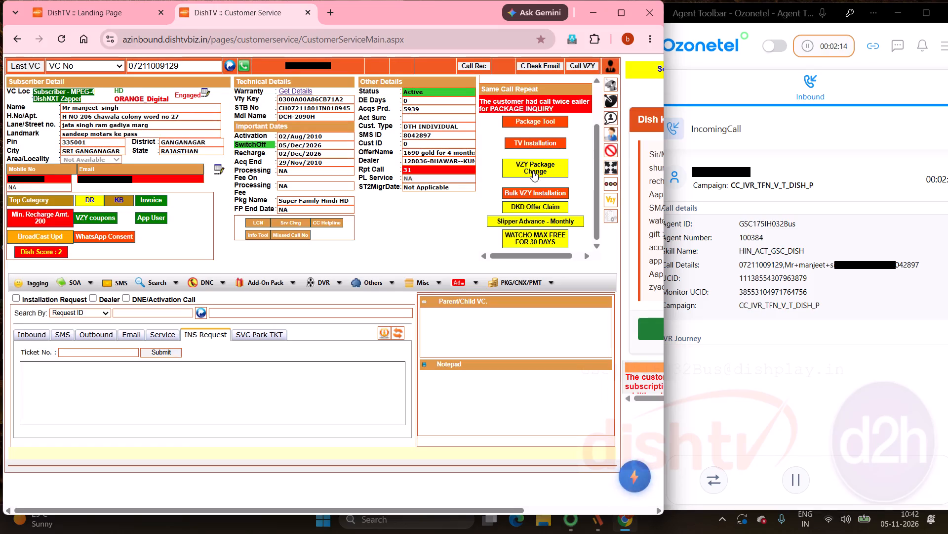
Search the Super Family Hindi HD base pack's channels for "sony ten" in the Package Tool and review the results.
left_click(529, 118)
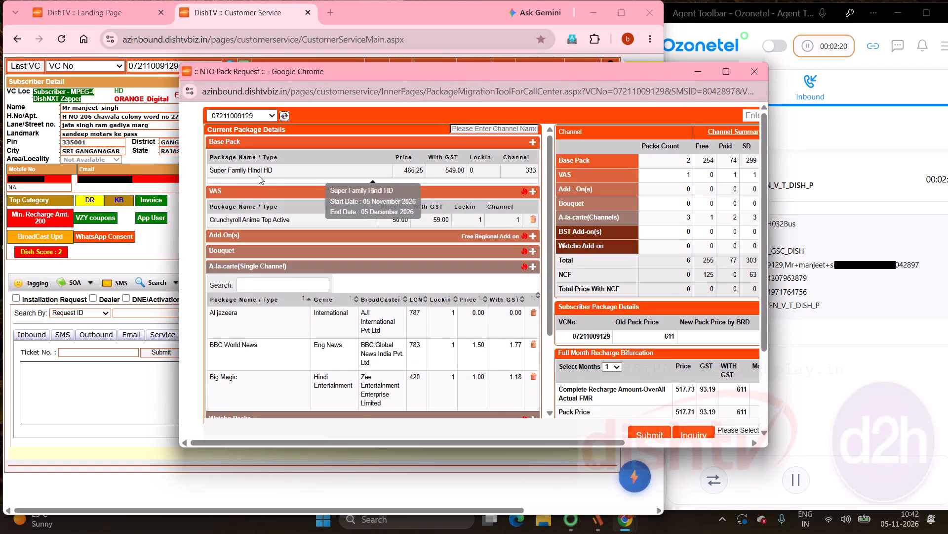
left_click(259, 176)
left_click(264, 191)
type("sony")
key("space")
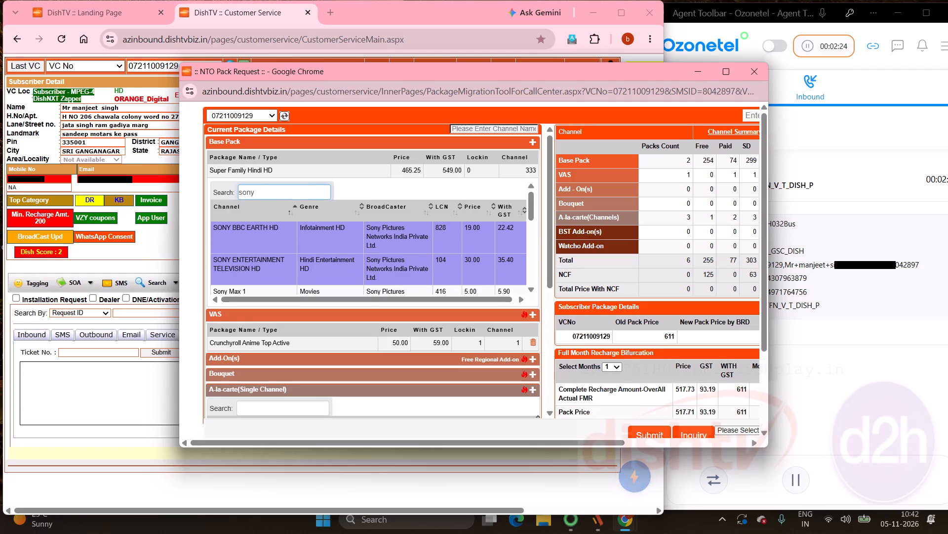
type("te")
key("n")
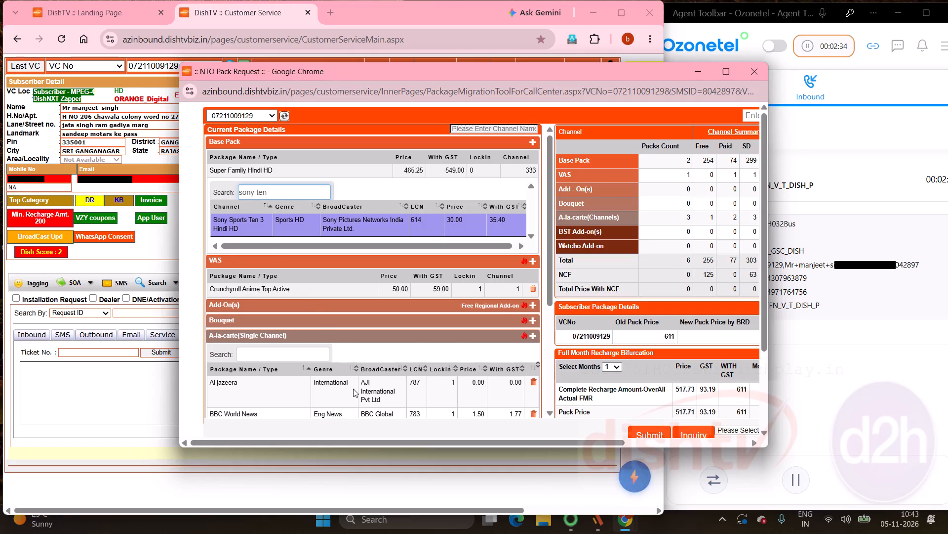
scroll(353, 389, "down", 4)
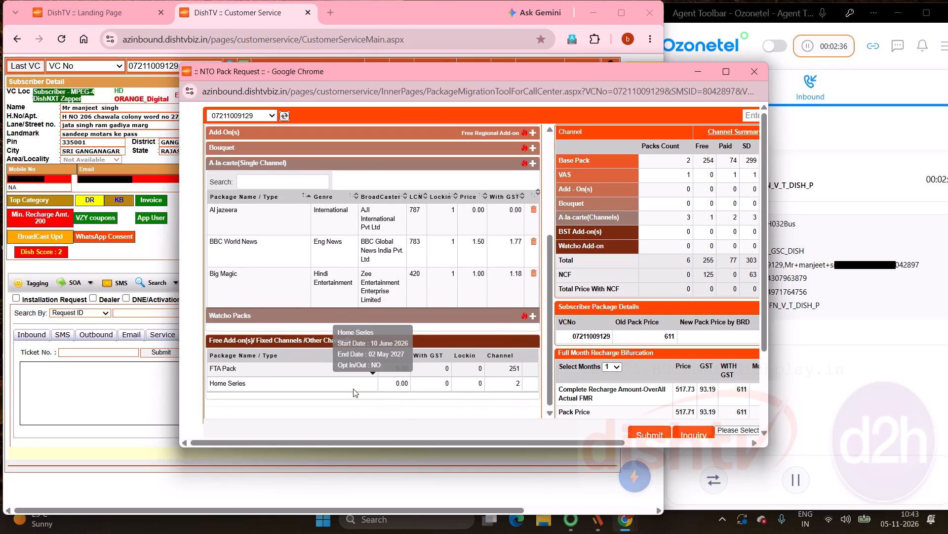
scroll(332, 264, "up", 4)
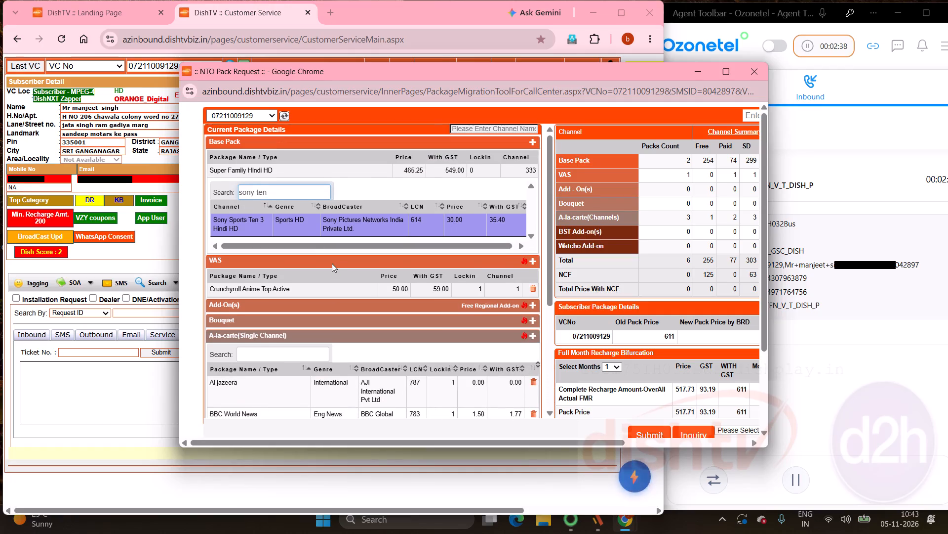
scroll(332, 264, "up", 1)
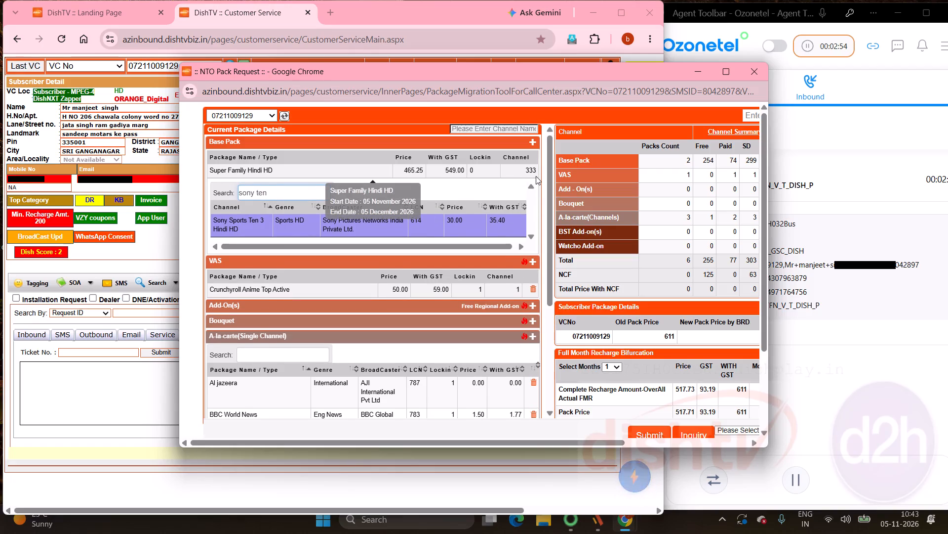
Review the a-la-carte channels and the full month recharge bifurcation, and close the Package Tool.
scroll(313, 285, "down", 2)
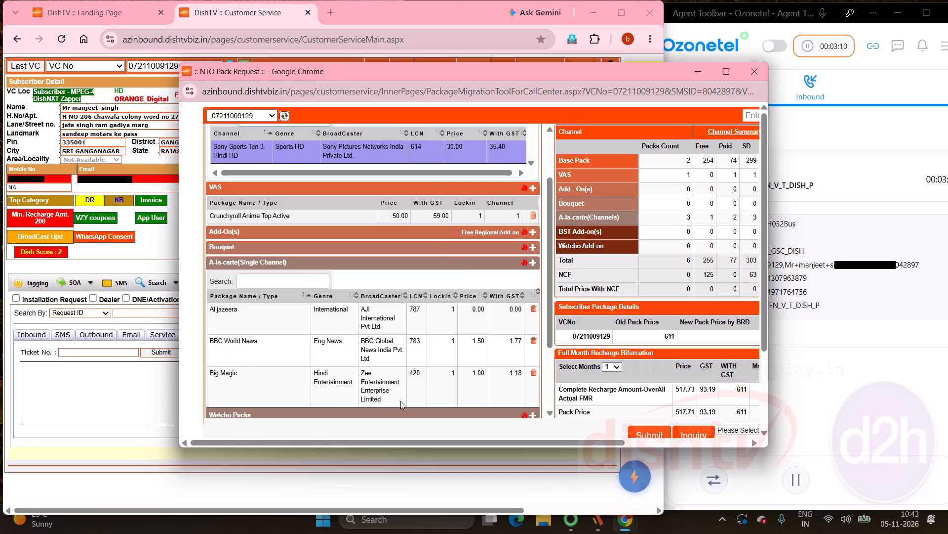
scroll(676, 380, "down", 2)
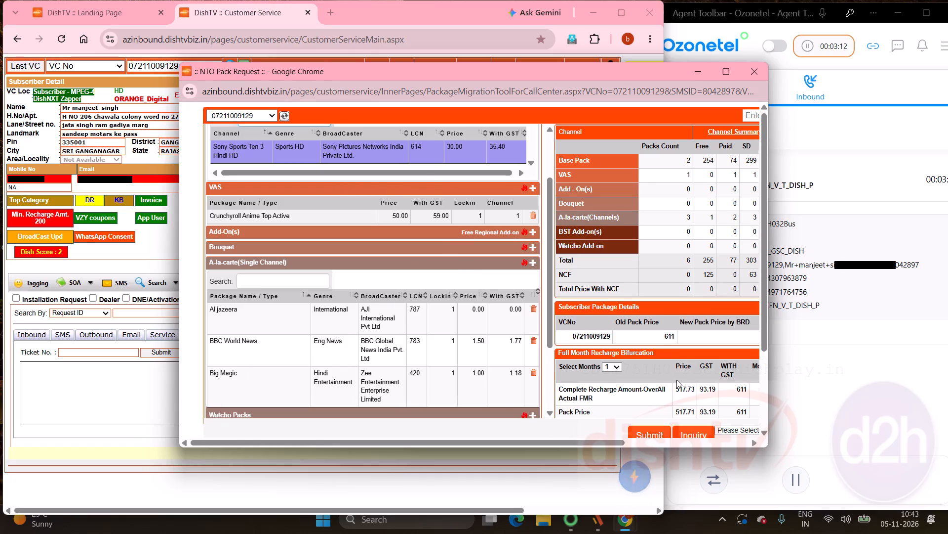
scroll(676, 380, "down", 3)
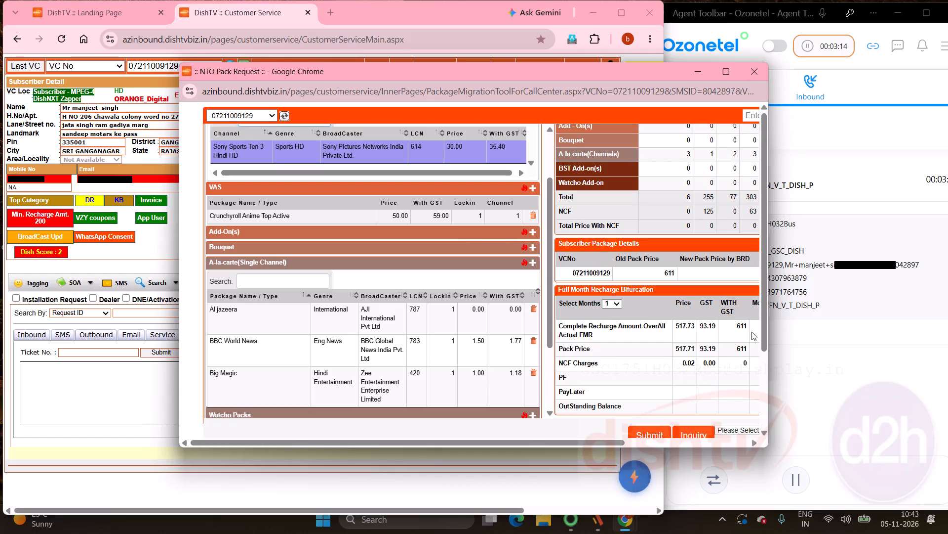
scroll(523, 231, "up", 6)
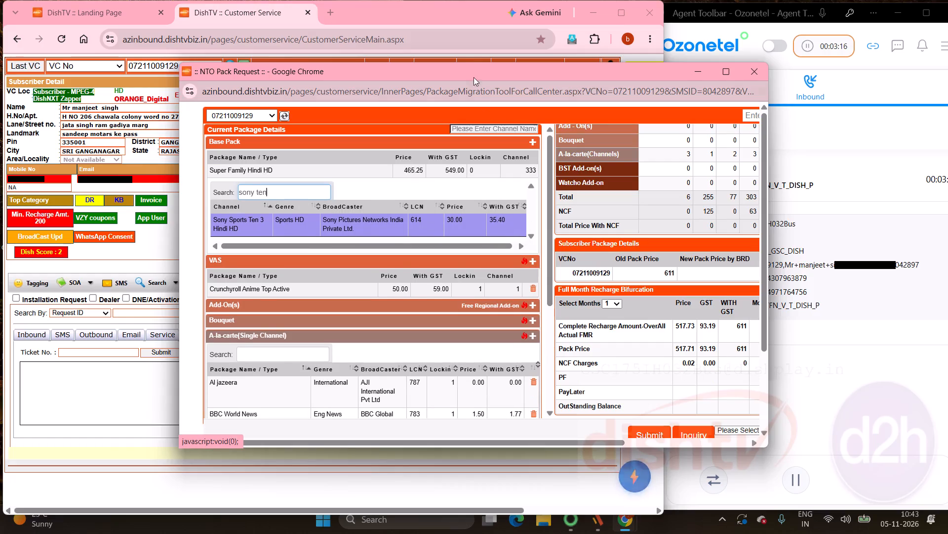
left_click_drag(466, 72, 395, 85)
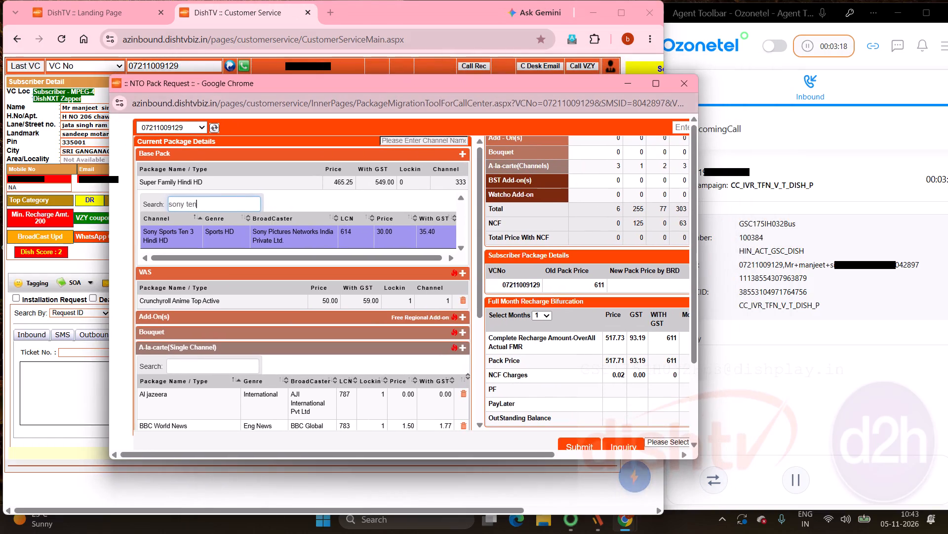
left_click(685, 81)
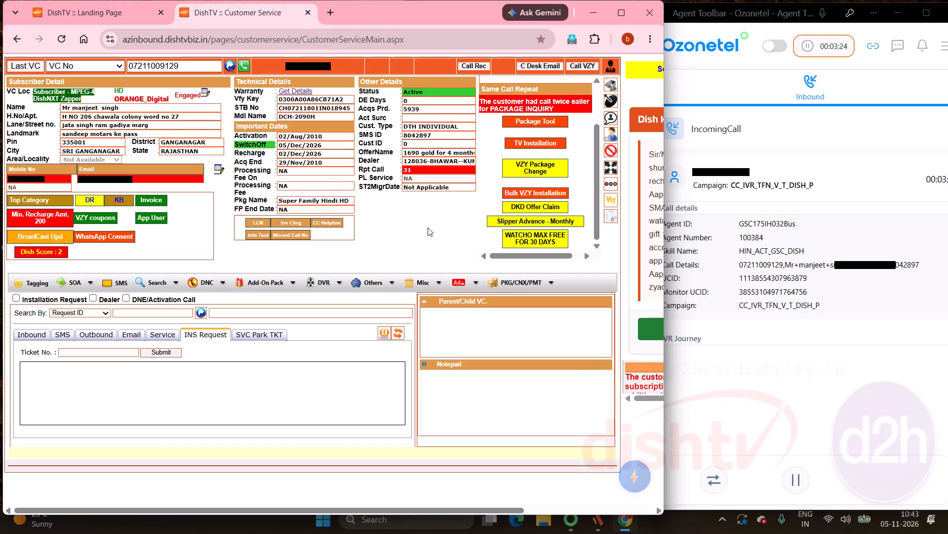
Reopen the Package Tool, review the subscriber's current packs, a-la-carte channels and free add-ons, and close the tool.
scroll(428, 227, "up", 5)
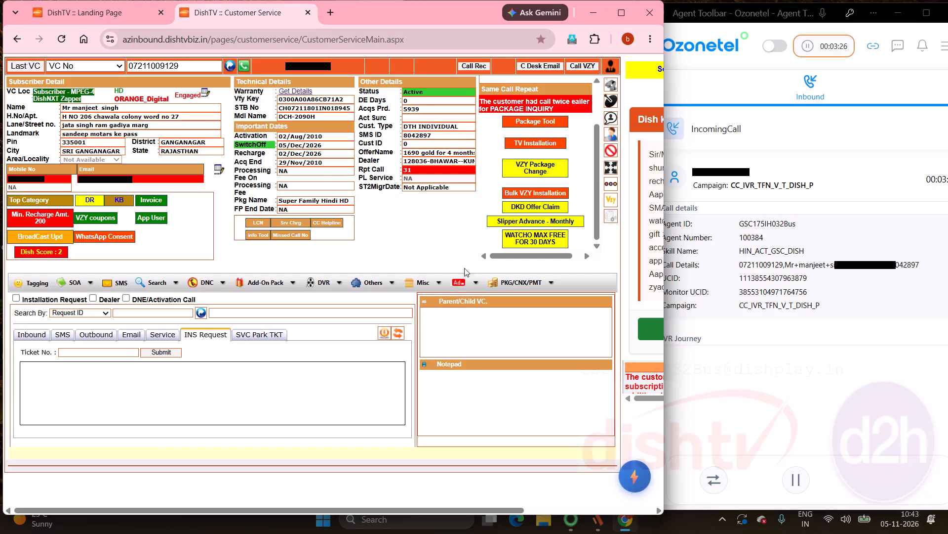
left_click(533, 121)
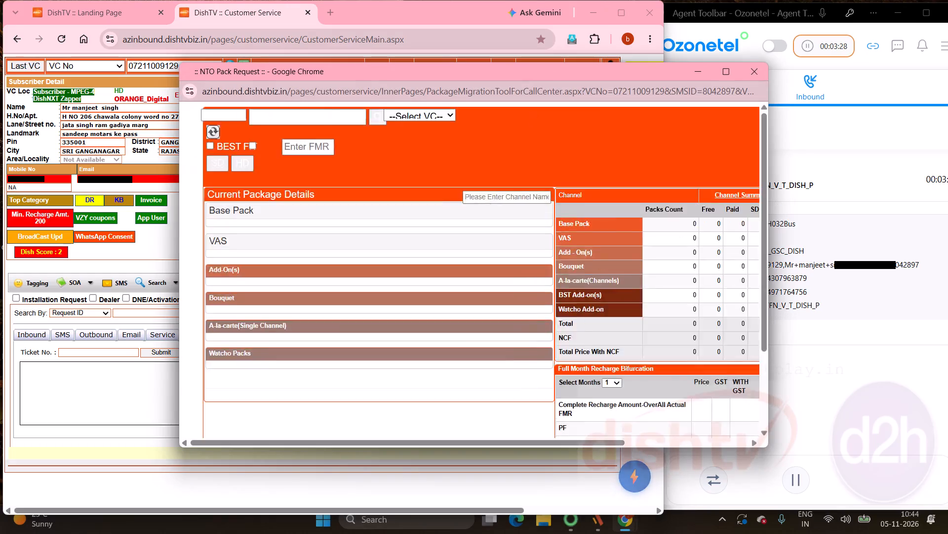
left_click_drag(477, 77, 355, 89)
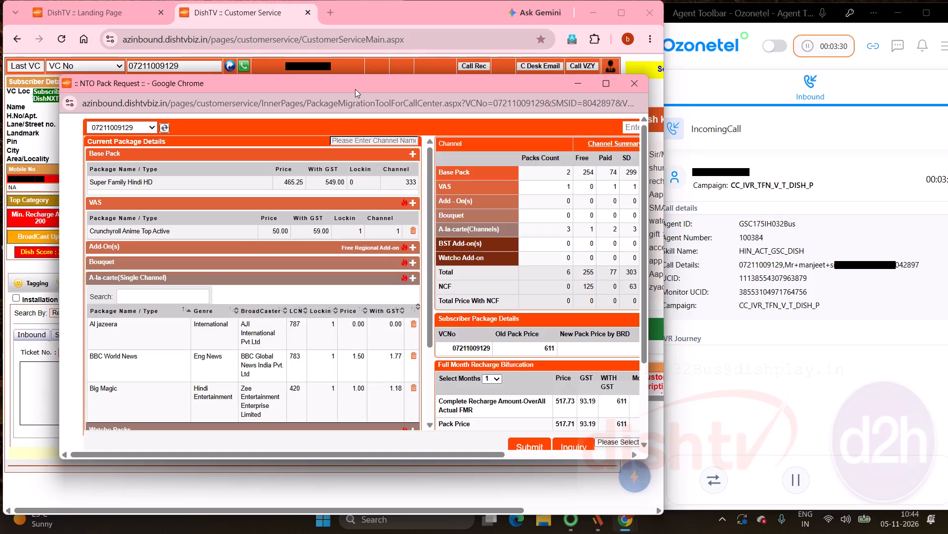
scroll(342, 244, "down", 4)
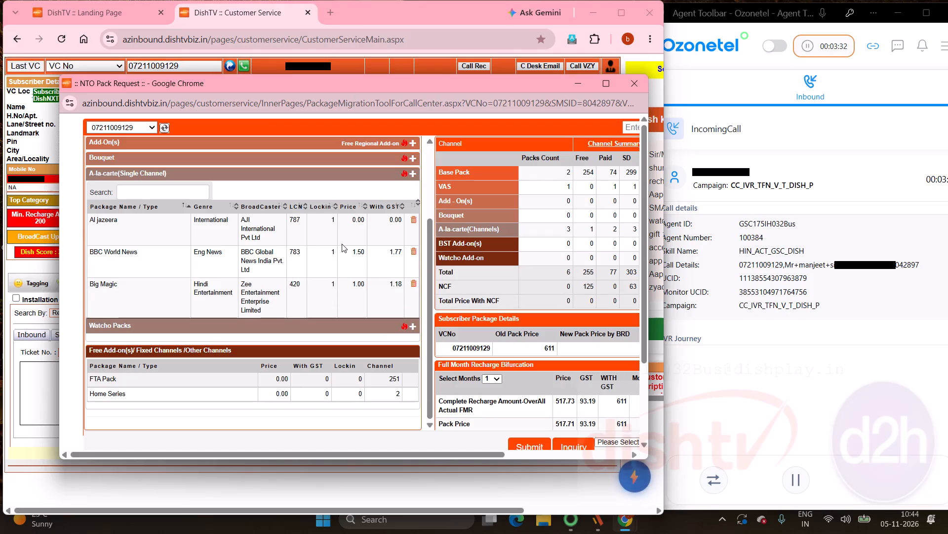
scroll(342, 244, "down", 1)
scroll(342, 244, "up", 6)
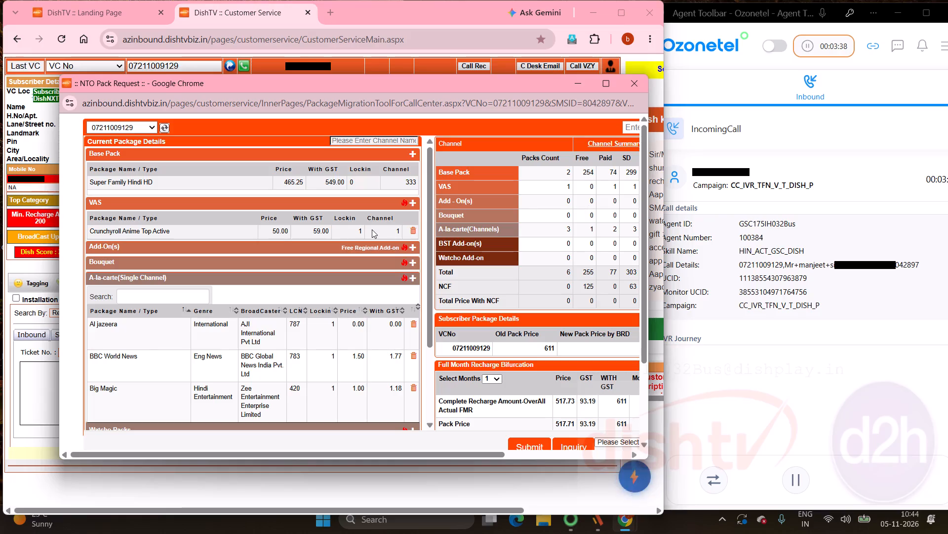
left_click(633, 84)
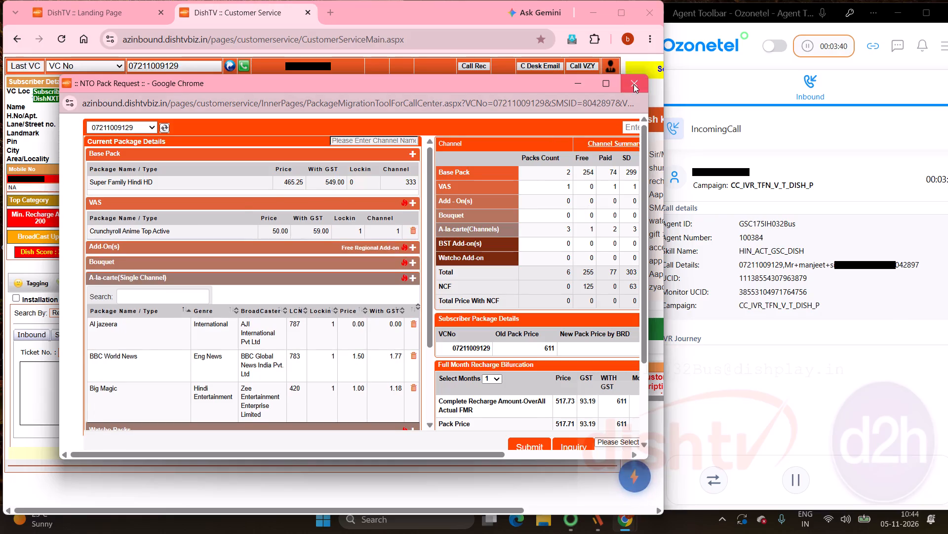
Check the subscriber's DKD Offer Claim records and close them.
scroll(521, 217, "left", 4)
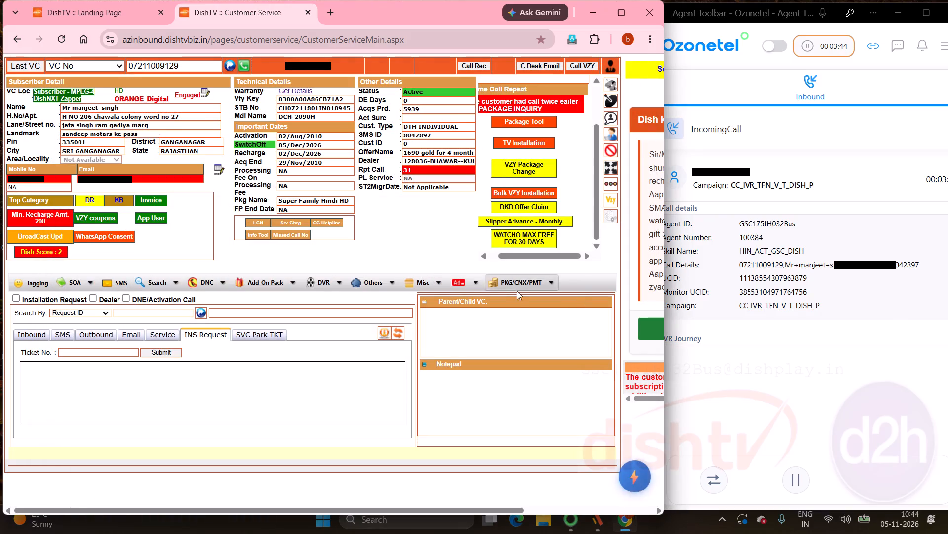
left_click(528, 209)
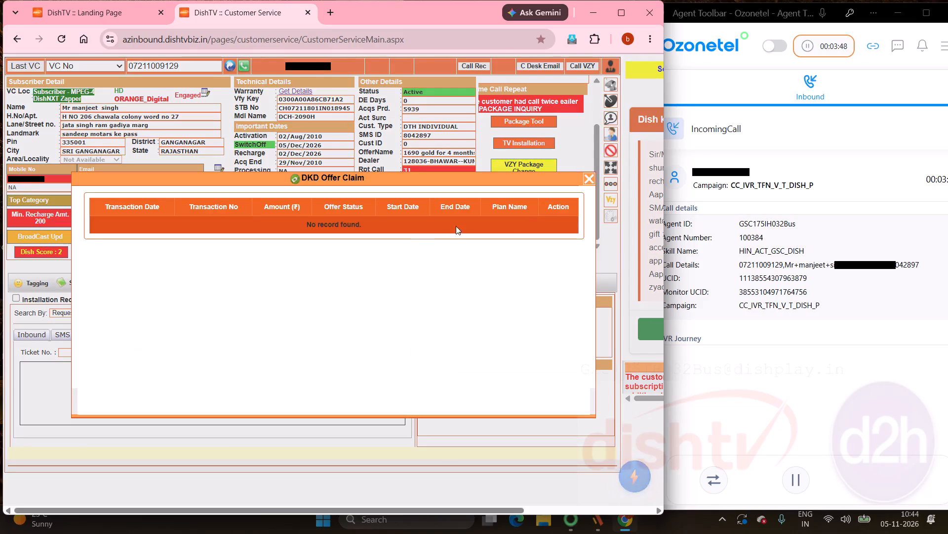
left_click(589, 178)
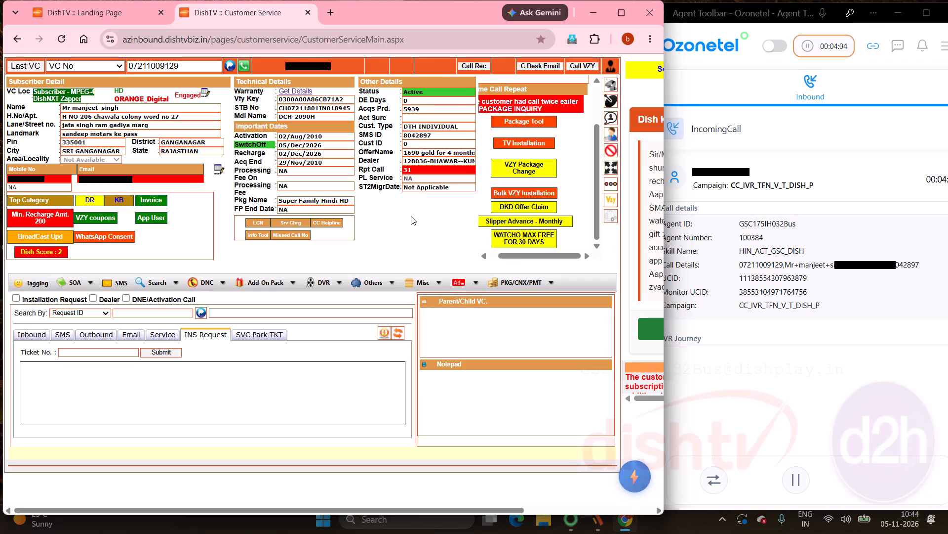
Examine the offer notes on the subscriber record and the caller's complaint history, and close the history details.
scroll(623, 353, "left", 3)
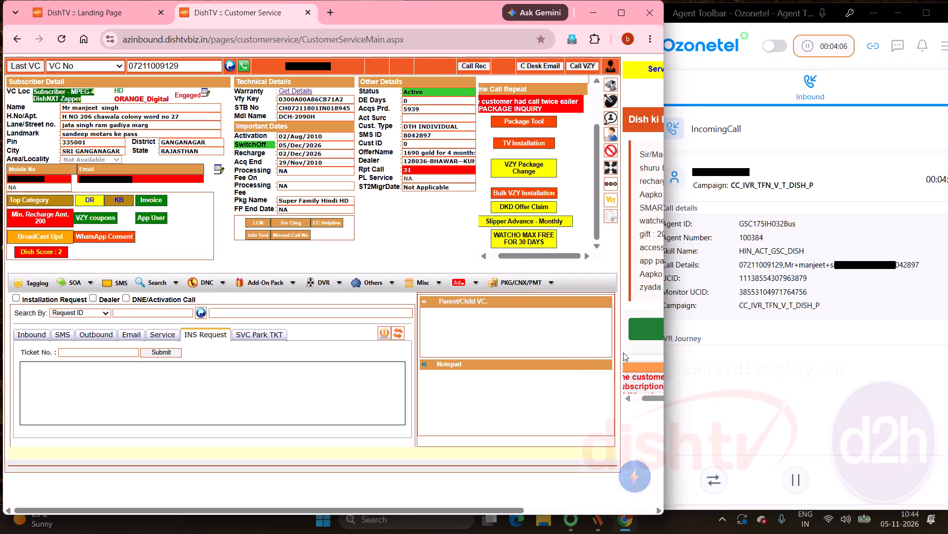
scroll(623, 353, "left", 5)
scroll(623, 353, "right", 9)
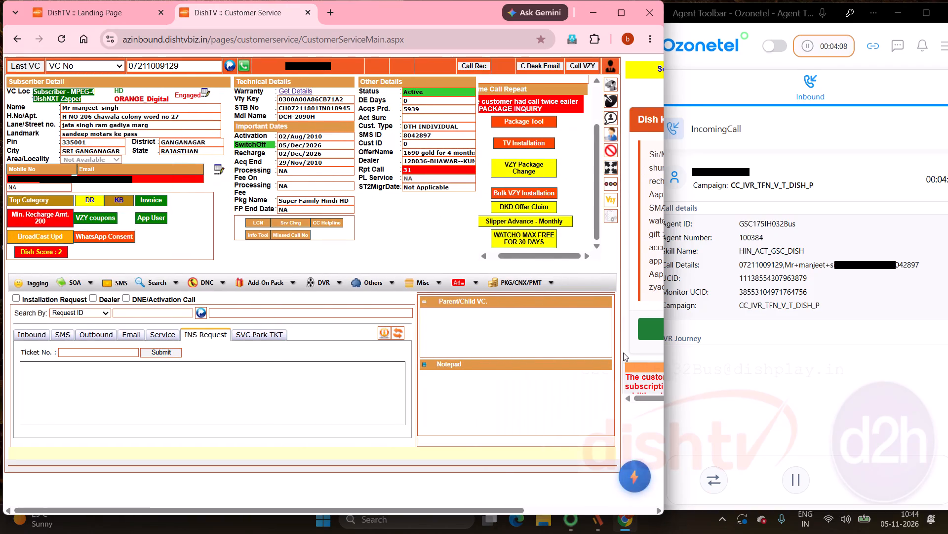
scroll(623, 353, "down", 5)
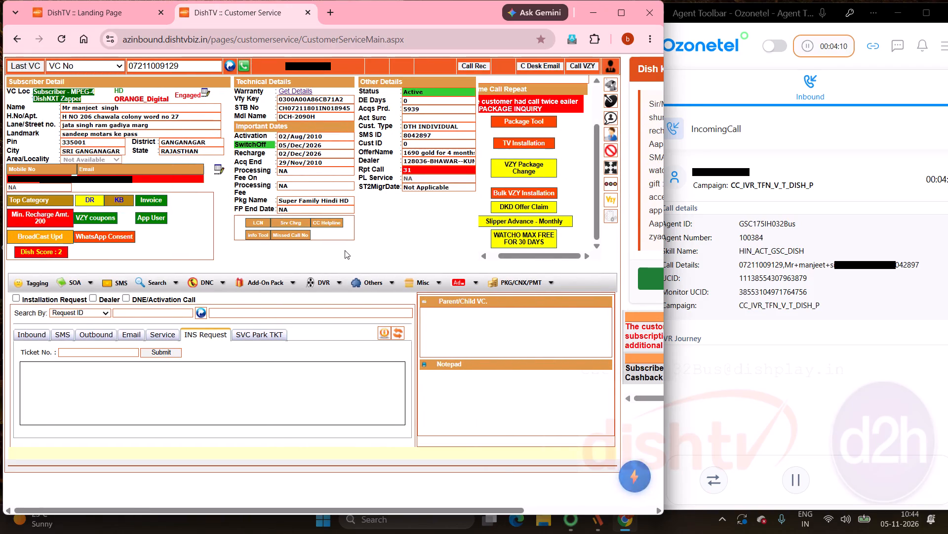
left_click(383, 334)
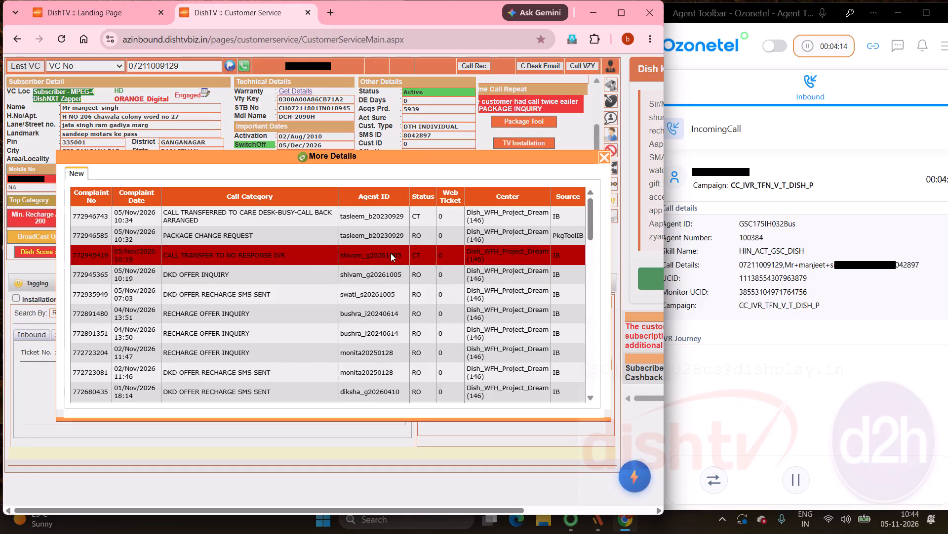
left_click(605, 158)
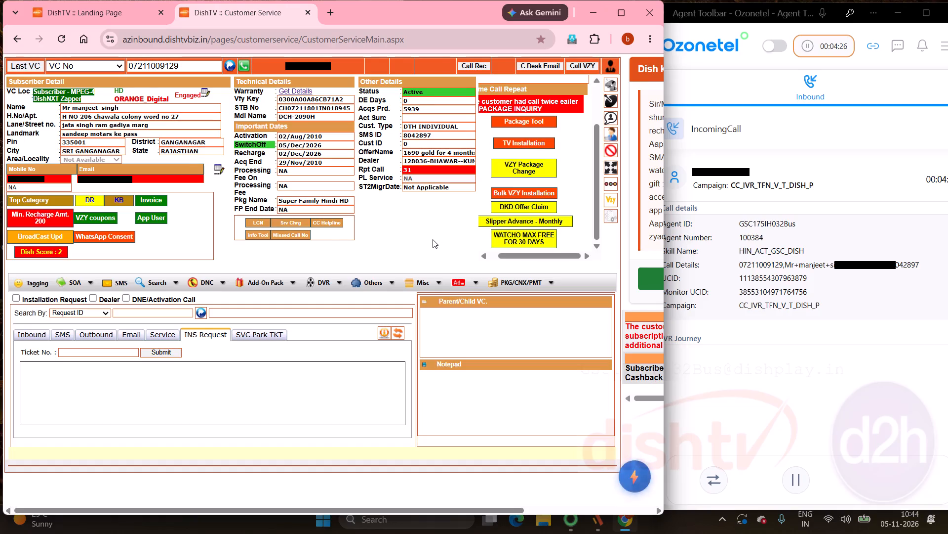
left_click(380, 335)
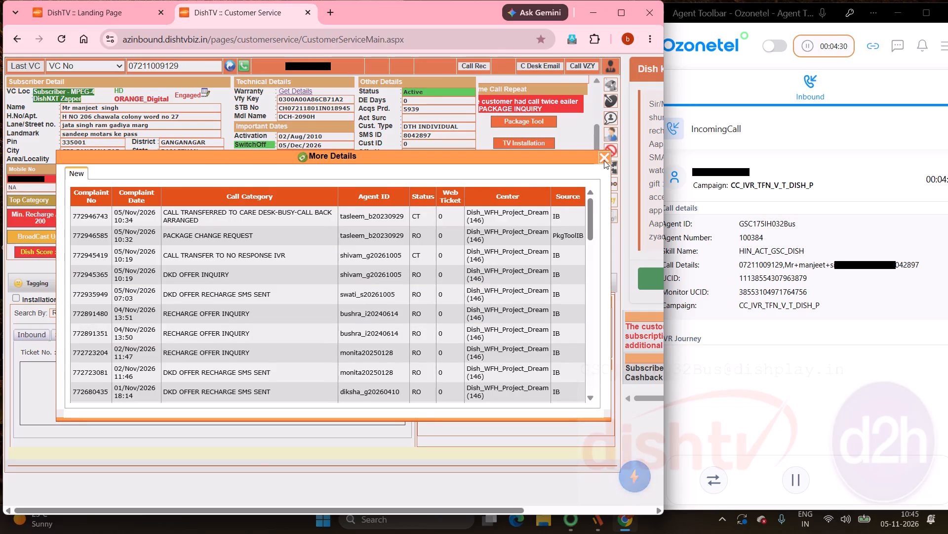
left_click(604, 160)
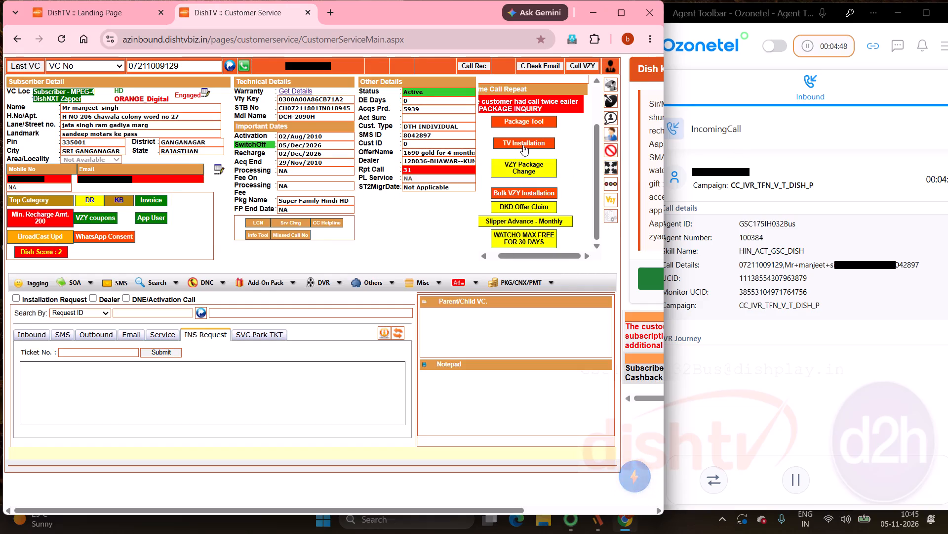
Reopen the Package Tool, review the recommended base packs for the HSM zone, and close the tool without selecting a pack.
left_click(519, 121)
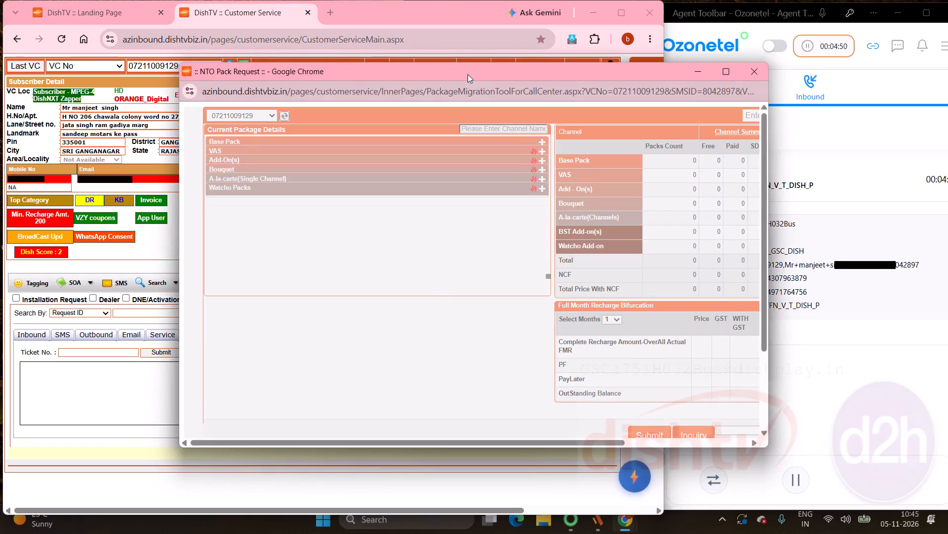
left_click_drag(468, 74, 333, 89)
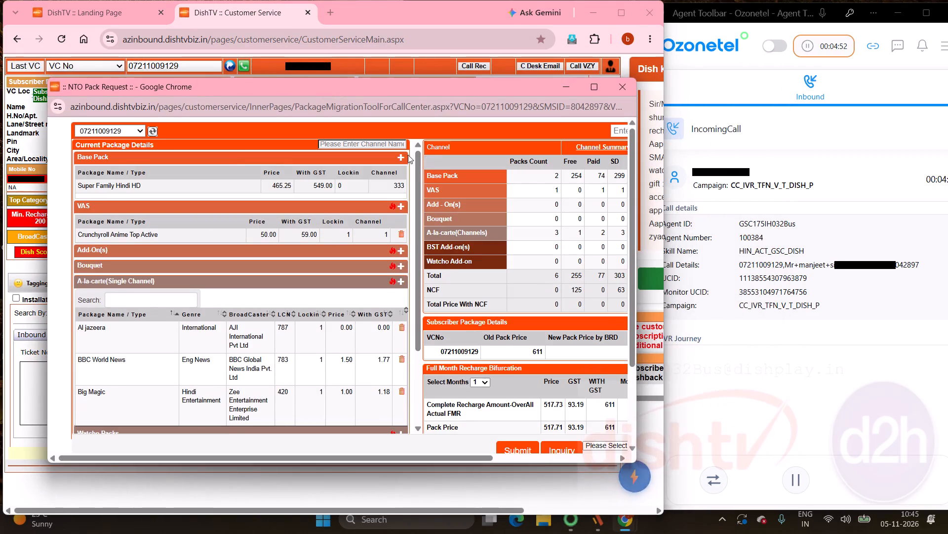
left_click(400, 154)
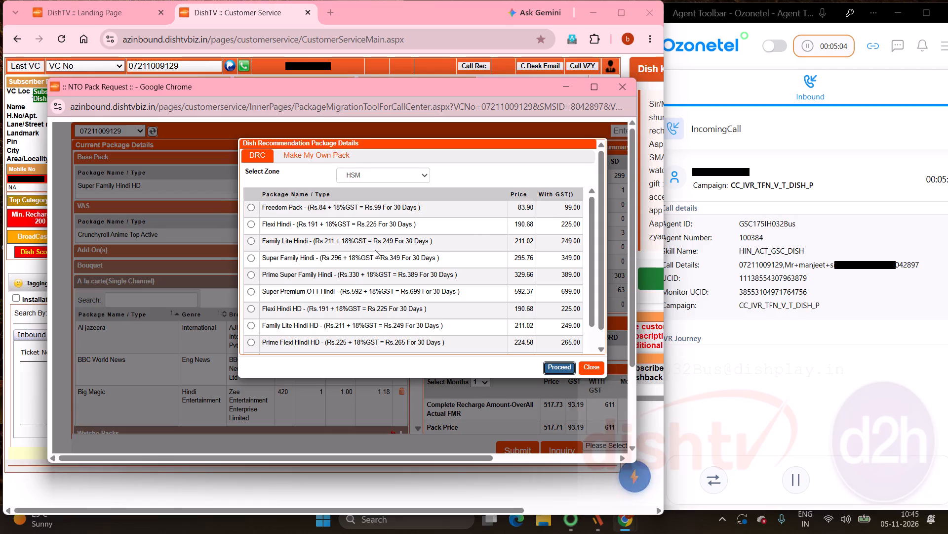
left_click(600, 368)
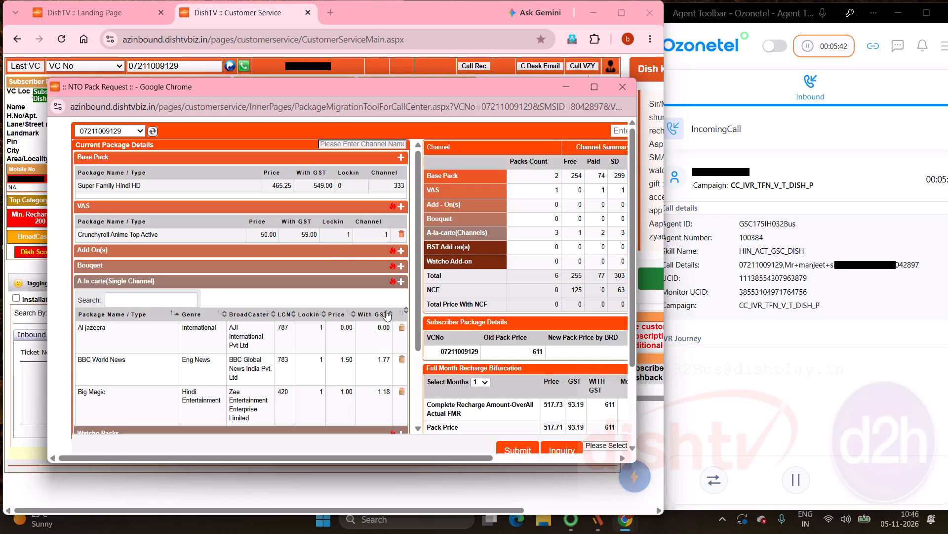
left_click(621, 84)
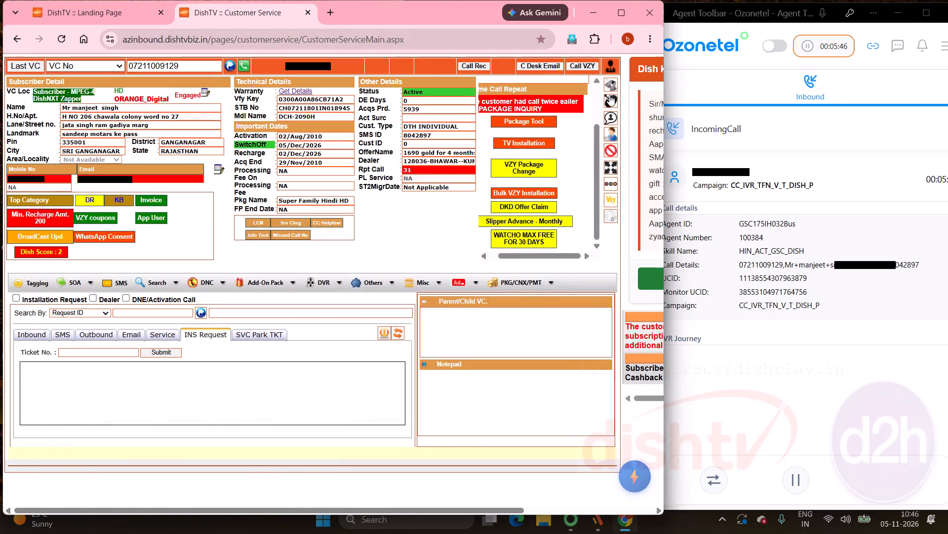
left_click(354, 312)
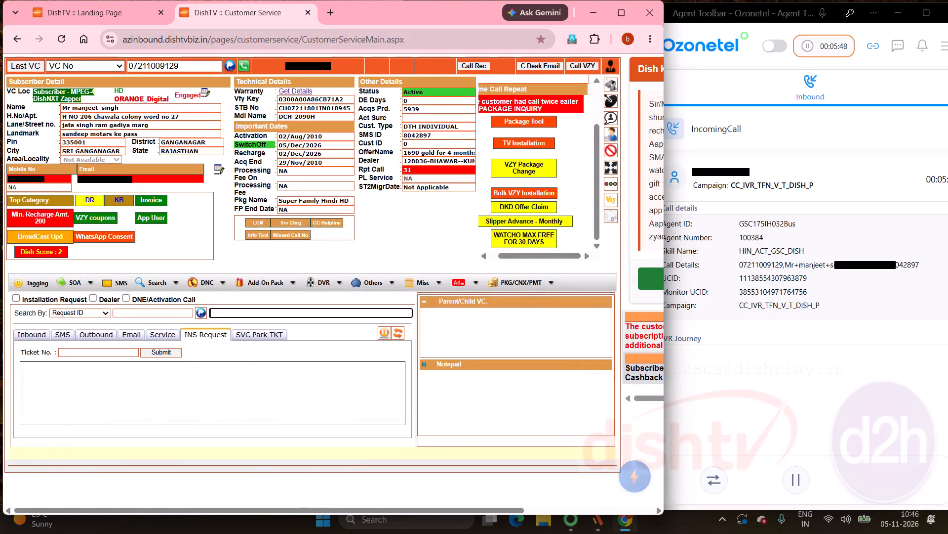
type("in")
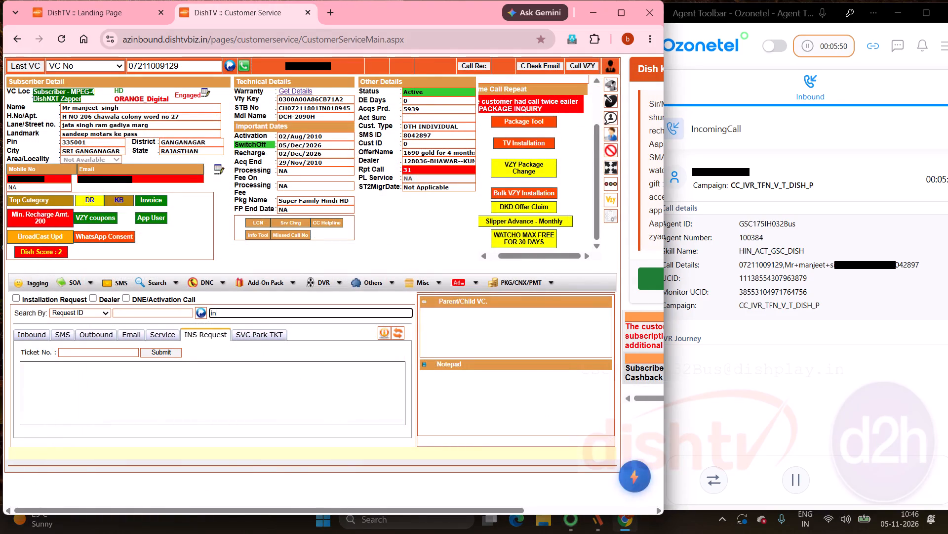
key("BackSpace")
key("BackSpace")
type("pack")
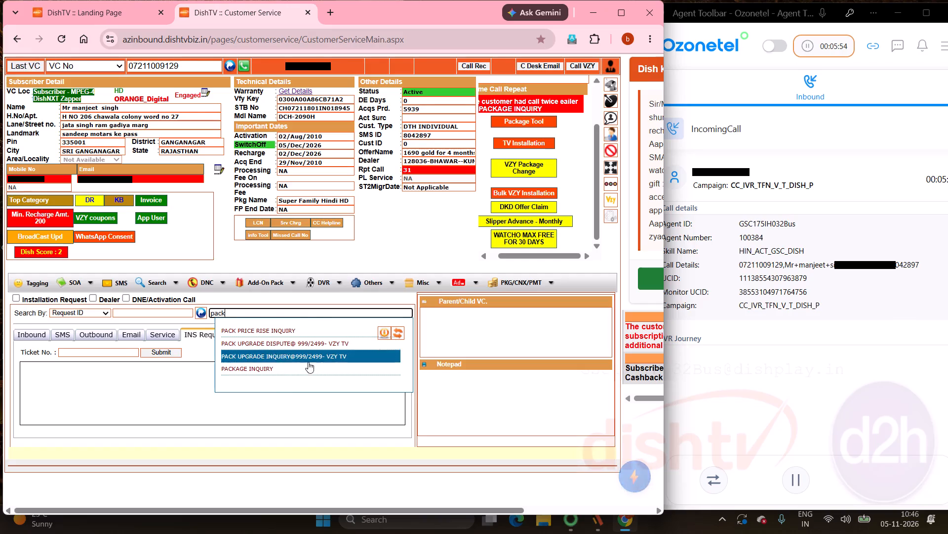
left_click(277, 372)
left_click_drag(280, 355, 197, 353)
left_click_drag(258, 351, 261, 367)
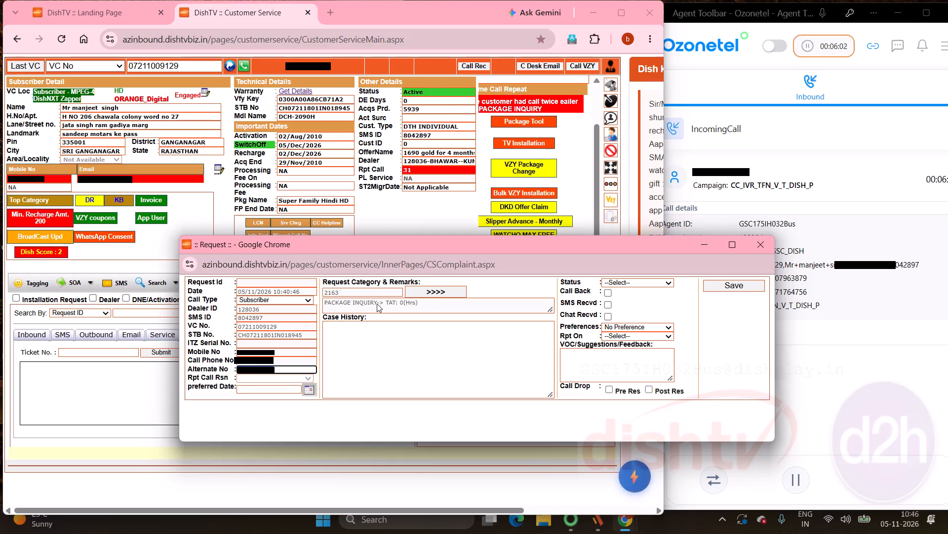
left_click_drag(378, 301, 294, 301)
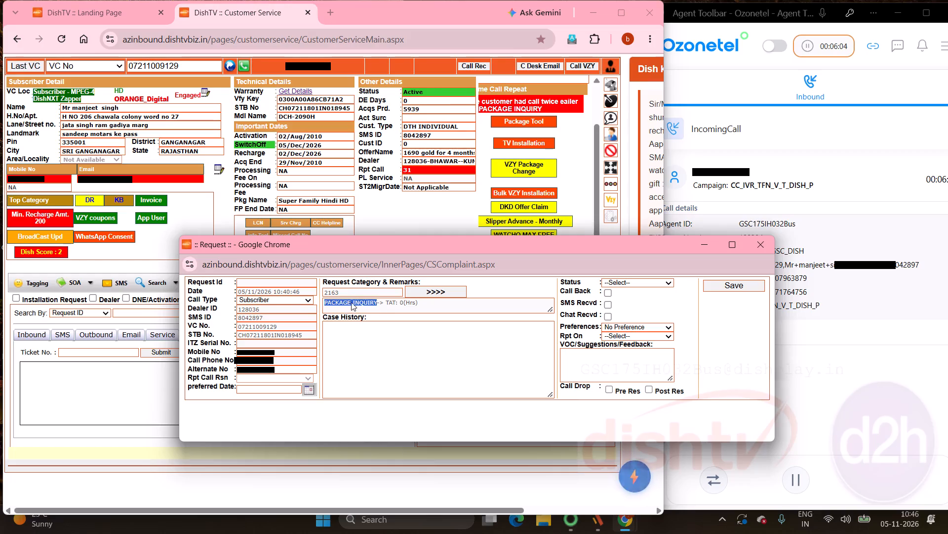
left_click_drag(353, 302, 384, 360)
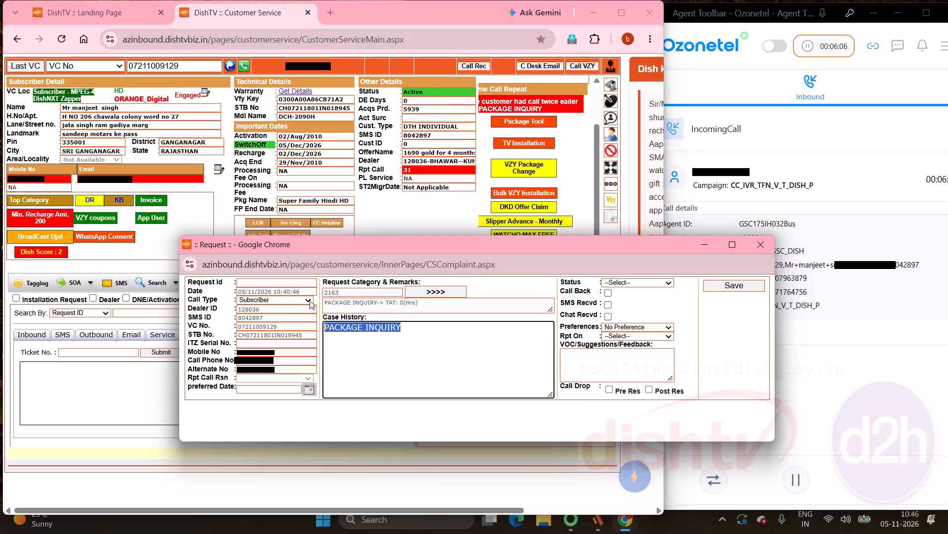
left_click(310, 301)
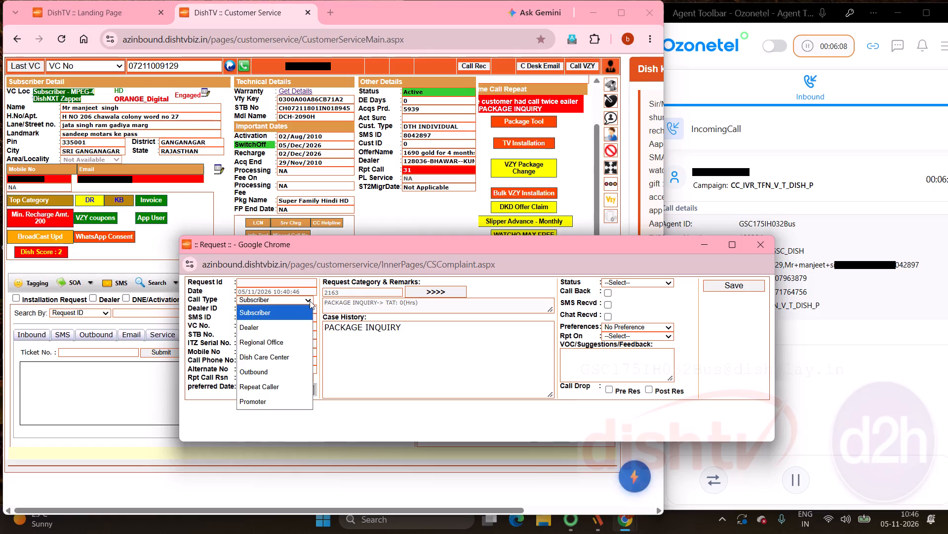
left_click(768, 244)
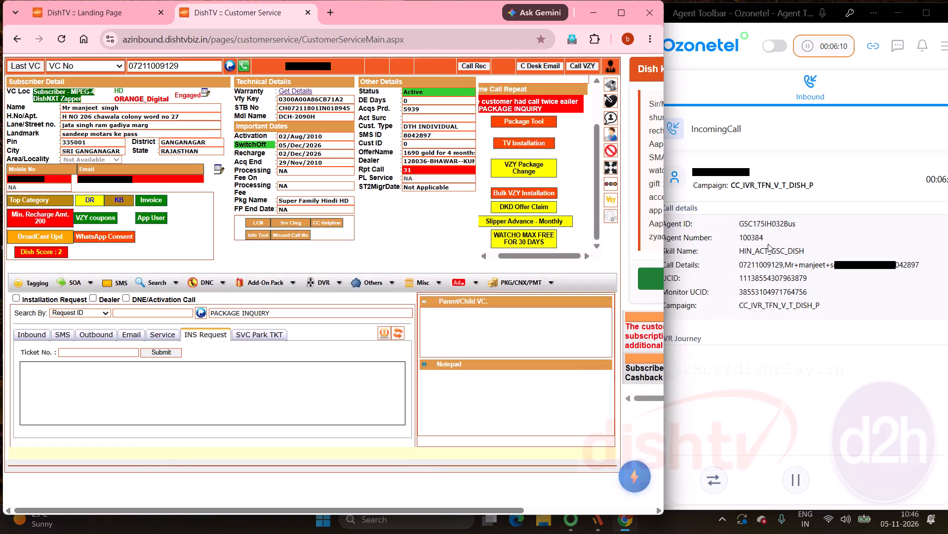
Reopen the Package Tool and search the Super Family Hindi HD base pack's channels for "movie".
left_click(532, 118)
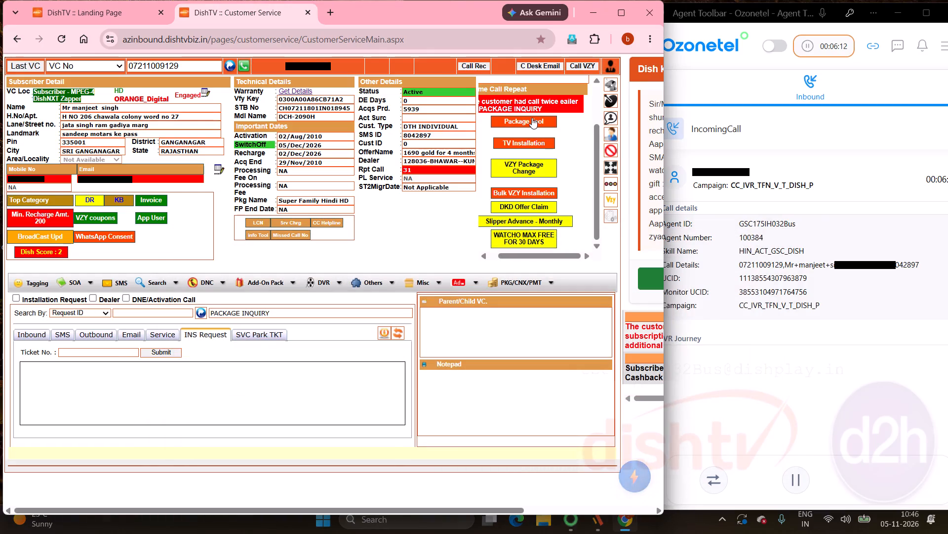
left_click_drag(495, 72, 380, 91)
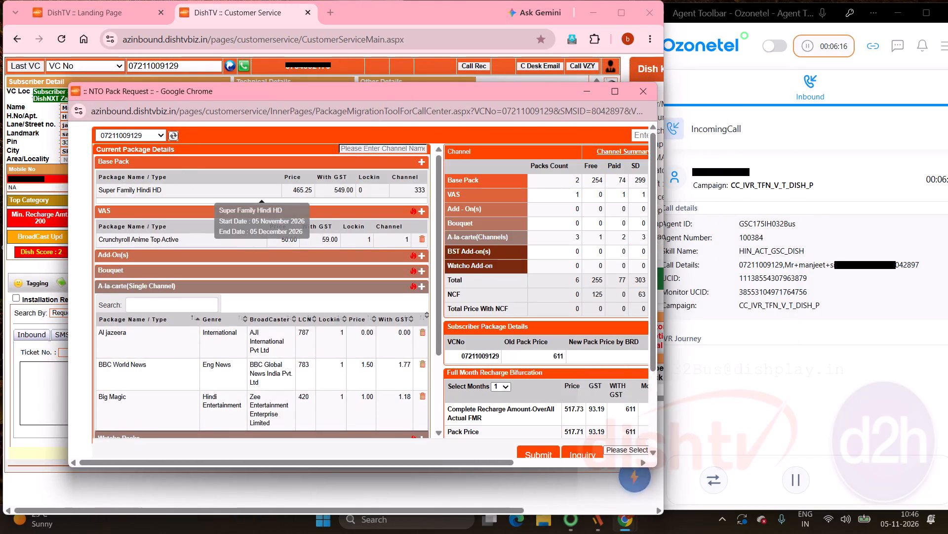
left_click(140, 192)
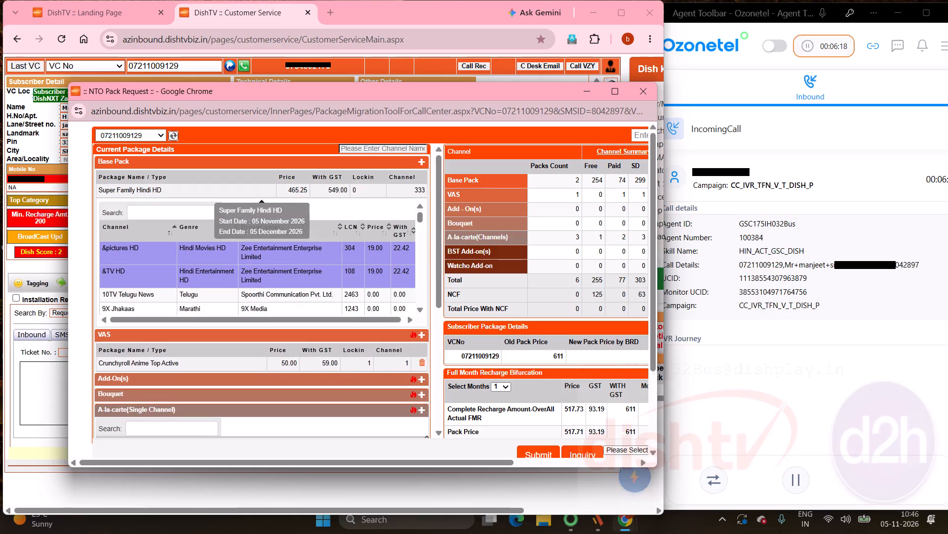
left_click(157, 210)
type("mov")
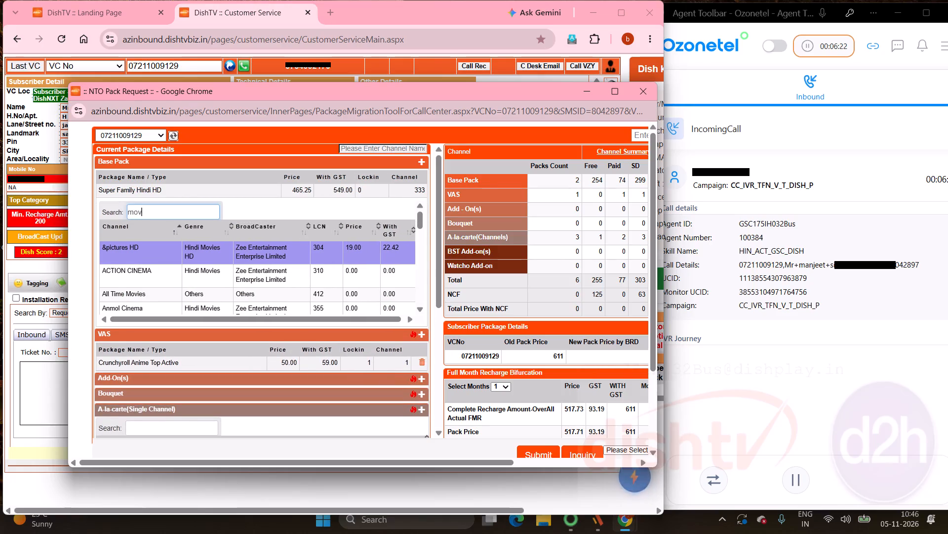
type("ie")
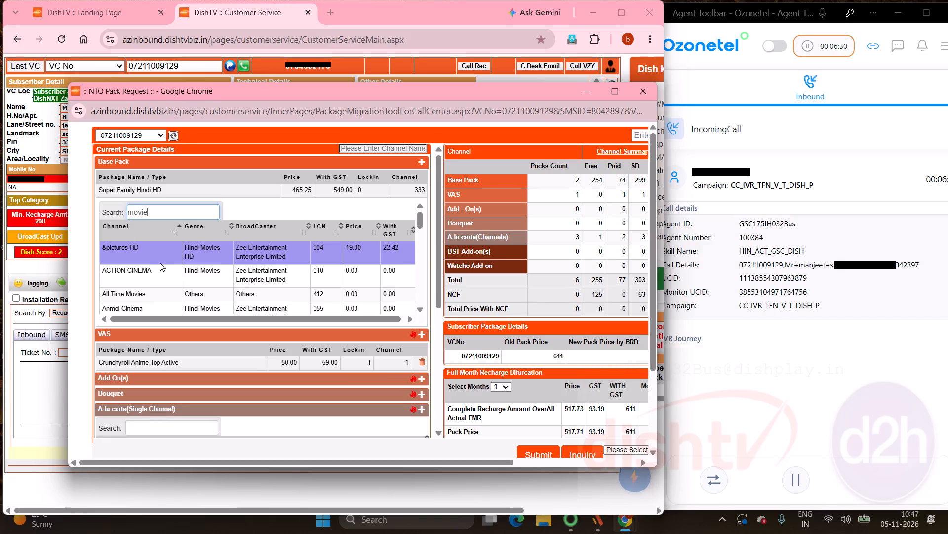
Examine the movie channels in the Super Family Hindi HD pack, with their genres, channel numbers and prices.
scroll(160, 263, "down", 2)
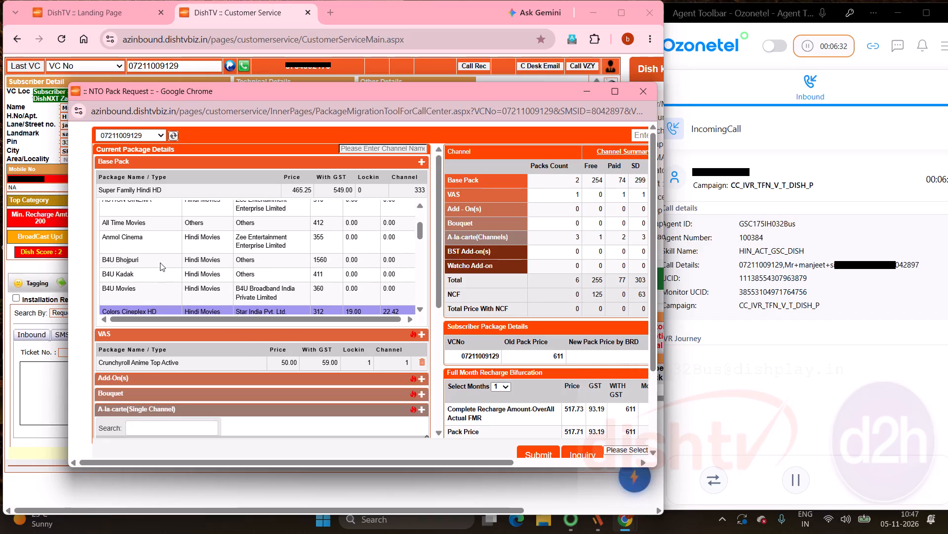
scroll(160, 263, "down", 2)
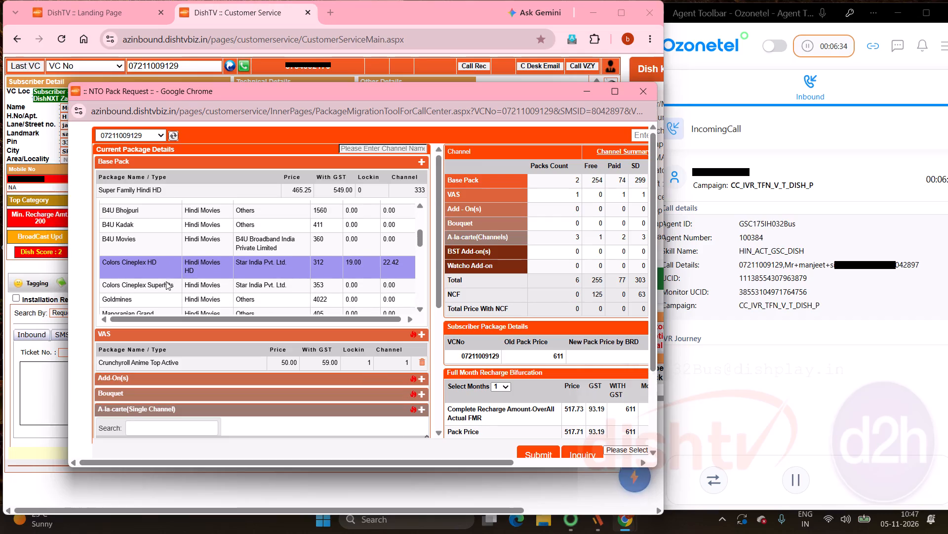
scroll(167, 282, "down", 1)
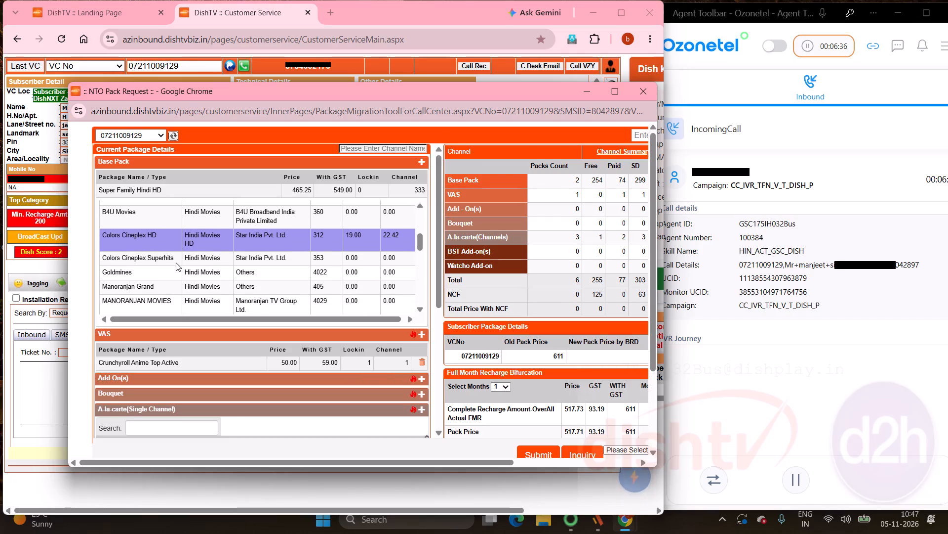
scroll(141, 281, "down", 1)
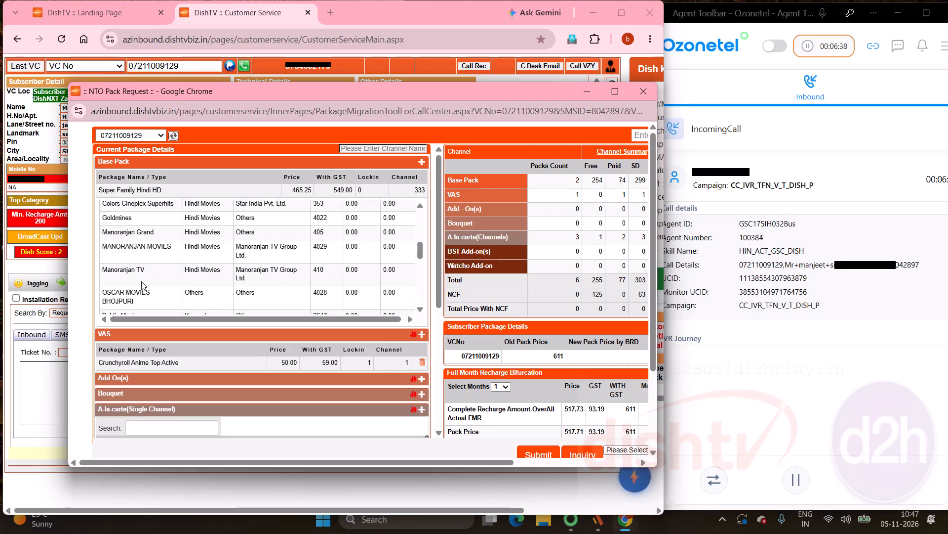
scroll(141, 281, "down", 2)
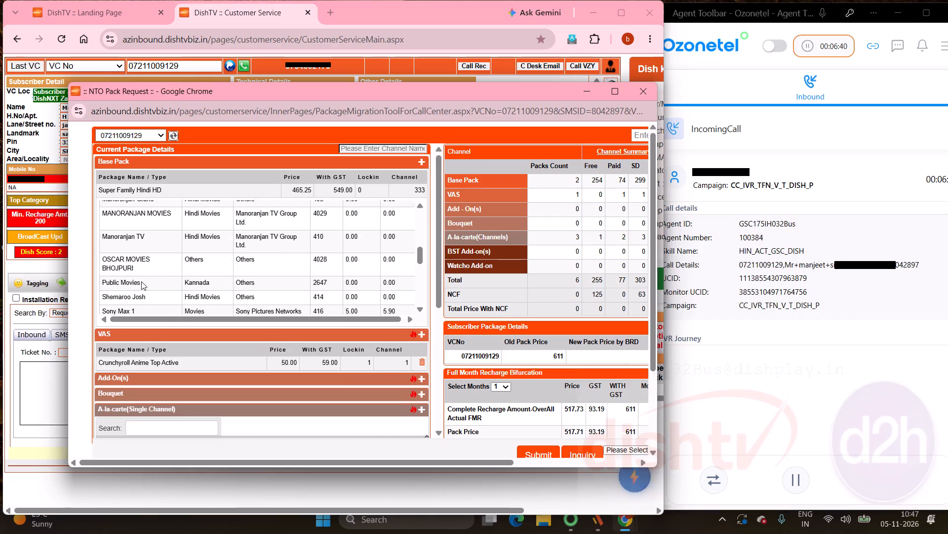
scroll(141, 281, "down", 3)
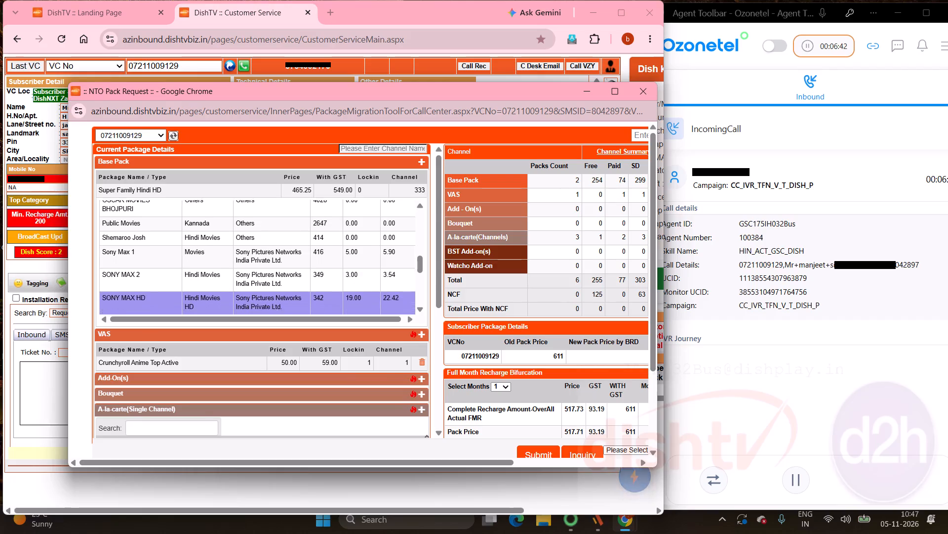
scroll(141, 281, "down", 2)
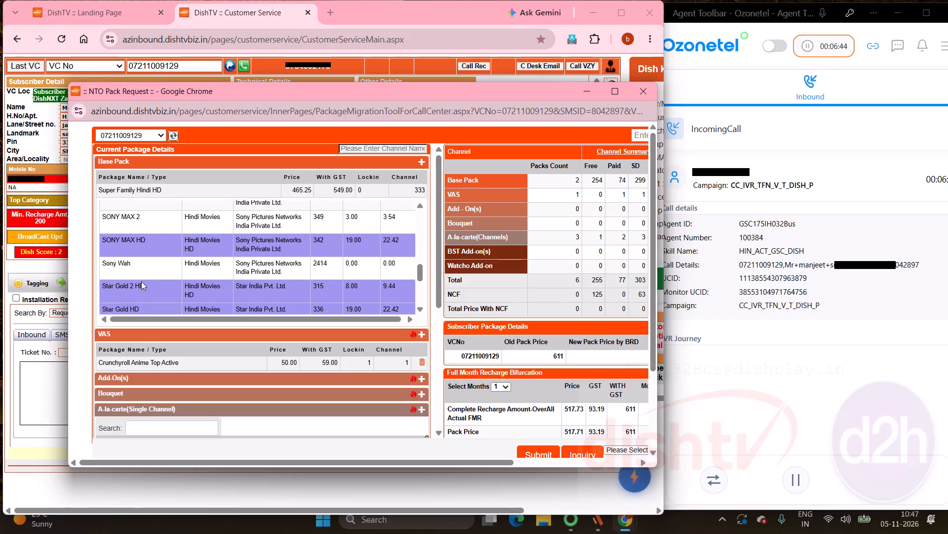
scroll(141, 281, "down", 1)
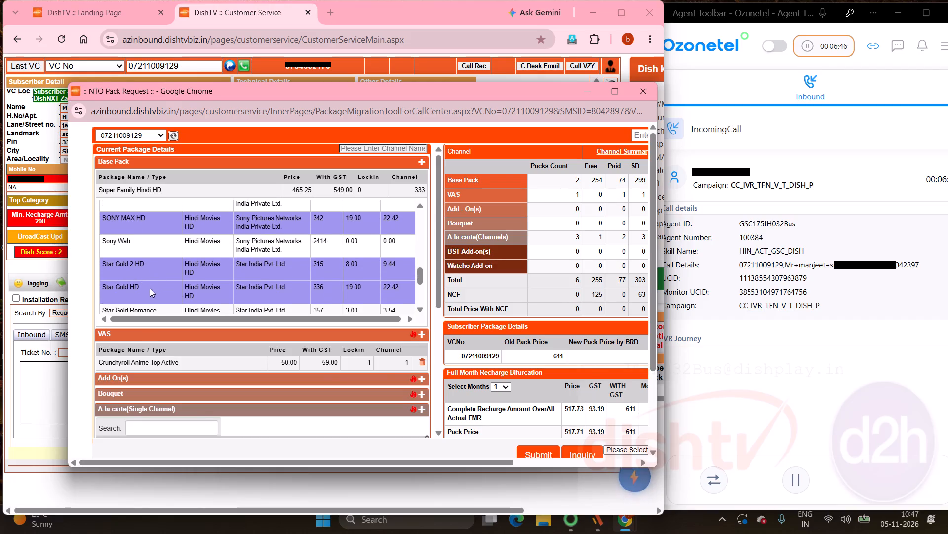
scroll(141, 290, "down", 1)
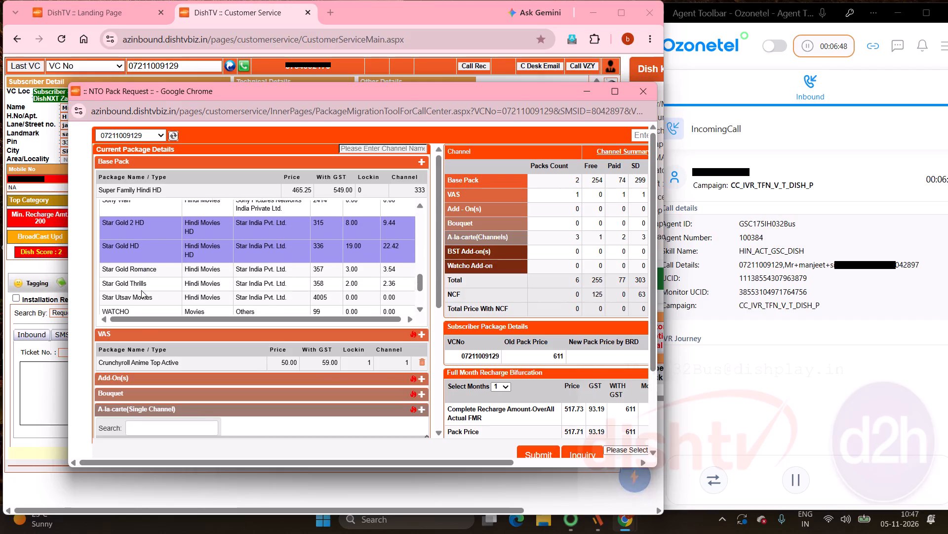
scroll(141, 290, "down", 1)
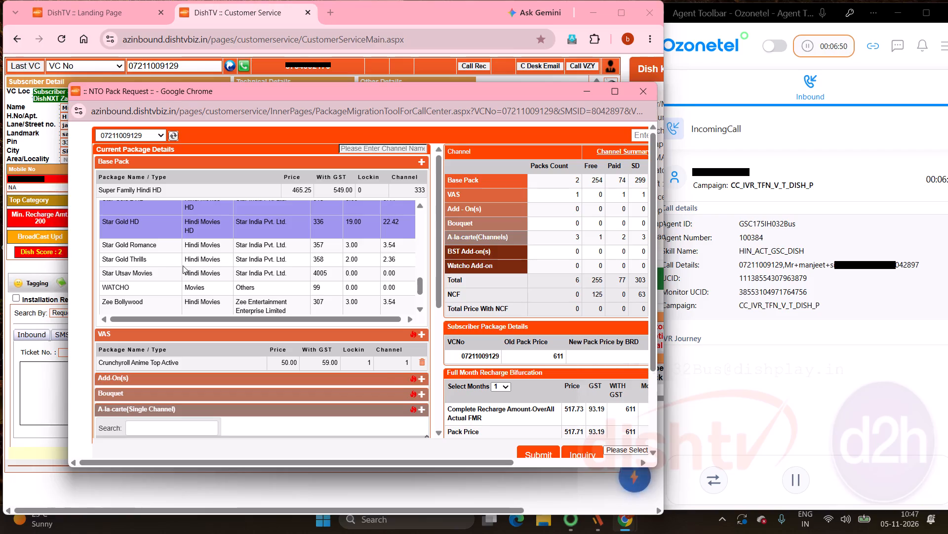
scroll(146, 281, "down", 1)
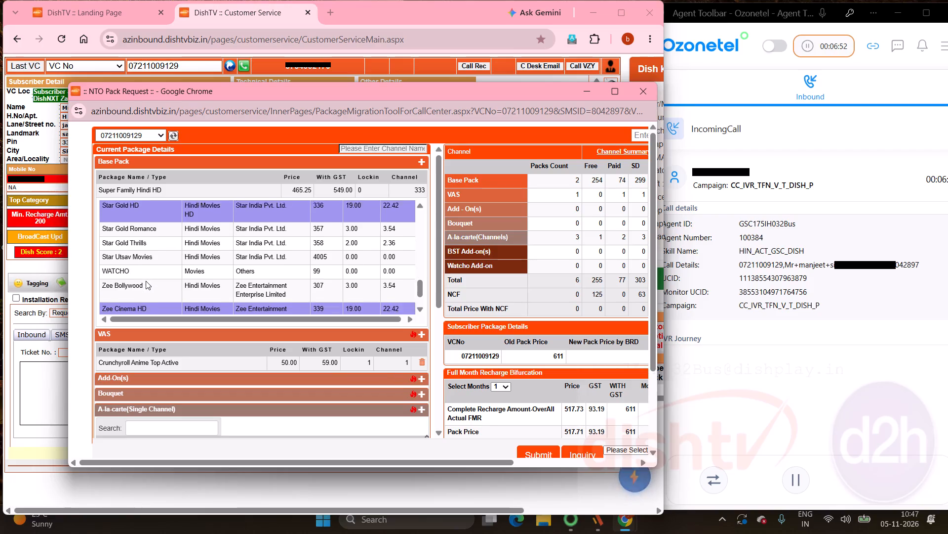
scroll(146, 281, "down", 3)
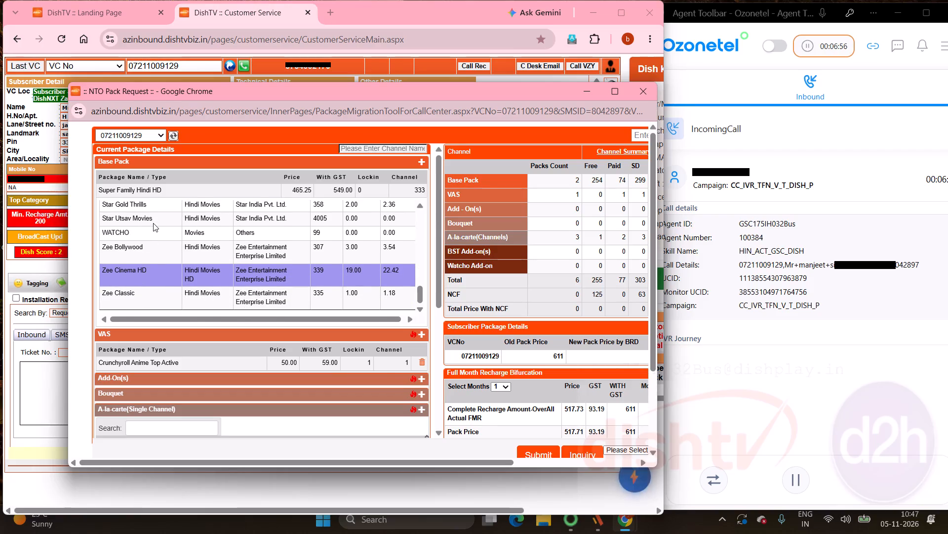
scroll(153, 223, "up", 9)
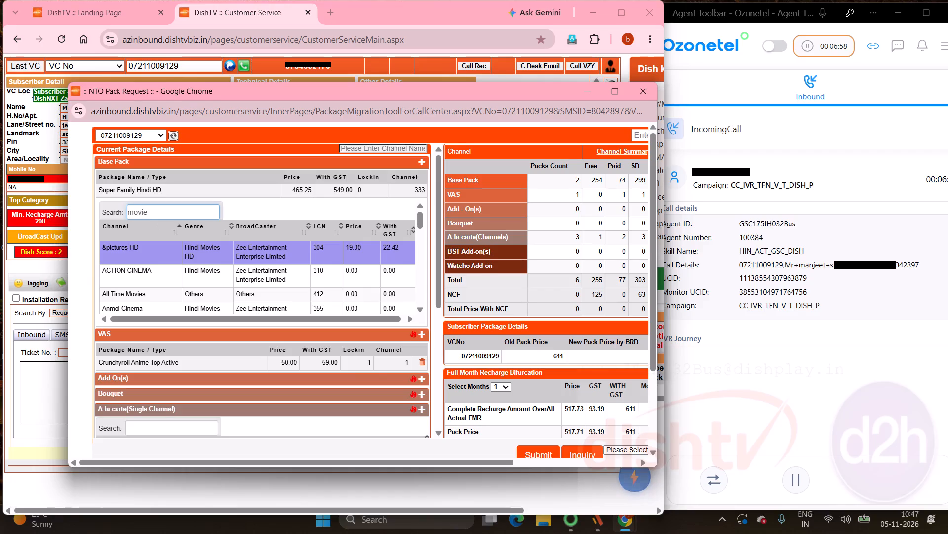
Clear the channel search and close the Package Tool.
left_click(158, 210)
key("BackSpace")
key("BackSpace")
key("BackSpace")
key("BackSpace")
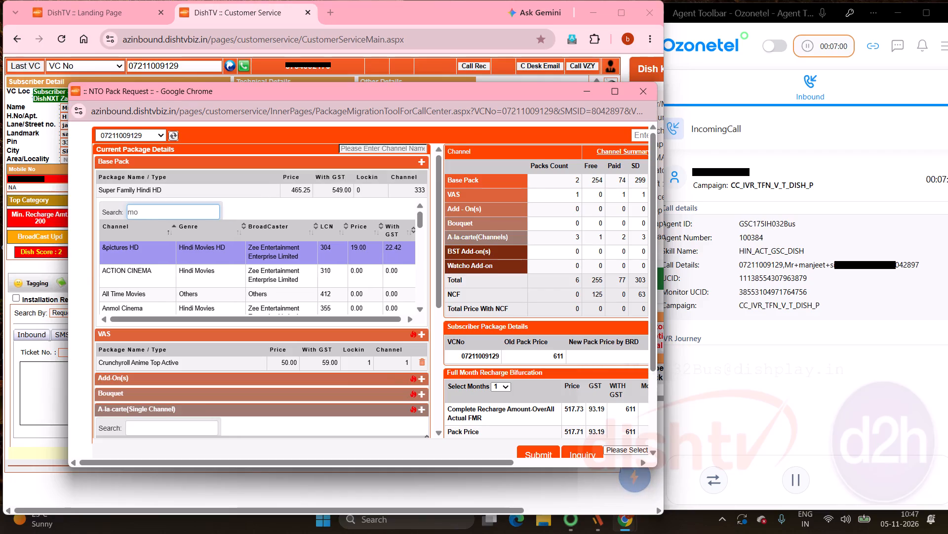
key("BackSpace")
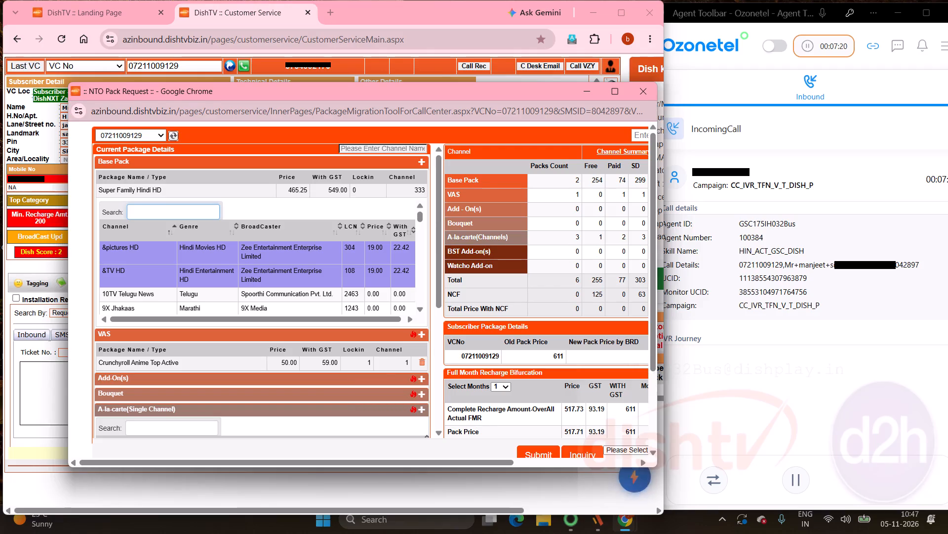
left_click(152, 213)
left_click(648, 94)
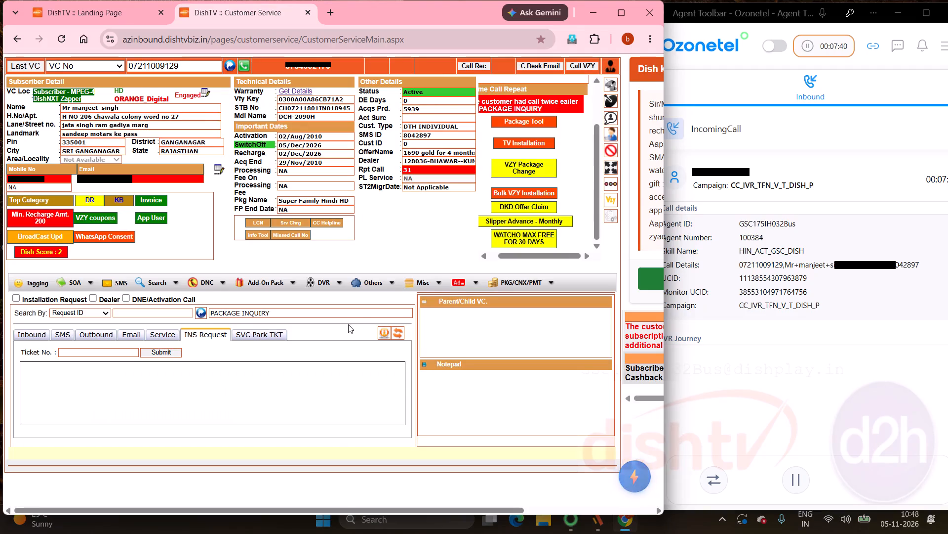
Start a new PACKAGE INQUIRY request and copy the subscriber's mobile number into the alternate number field.
left_click(338, 315)
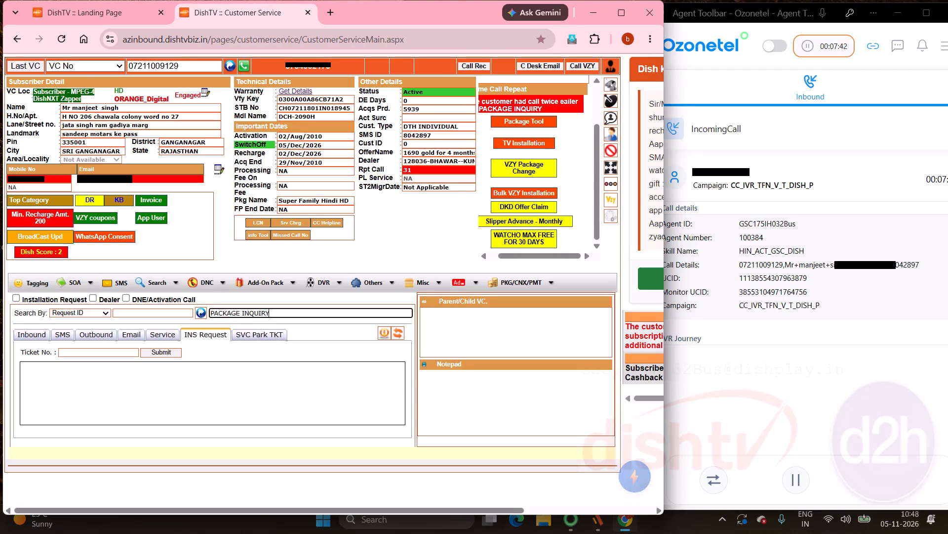
key("BackSpace")
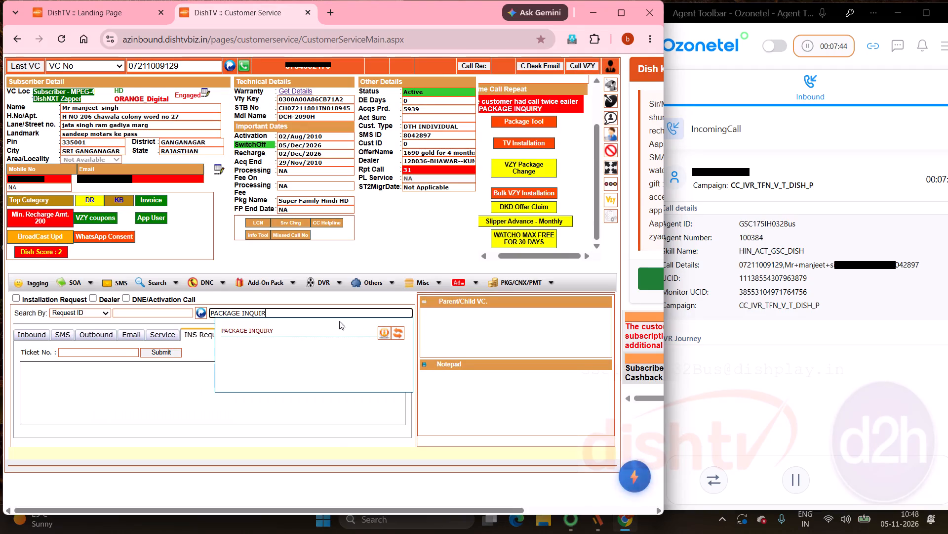
left_click(292, 330)
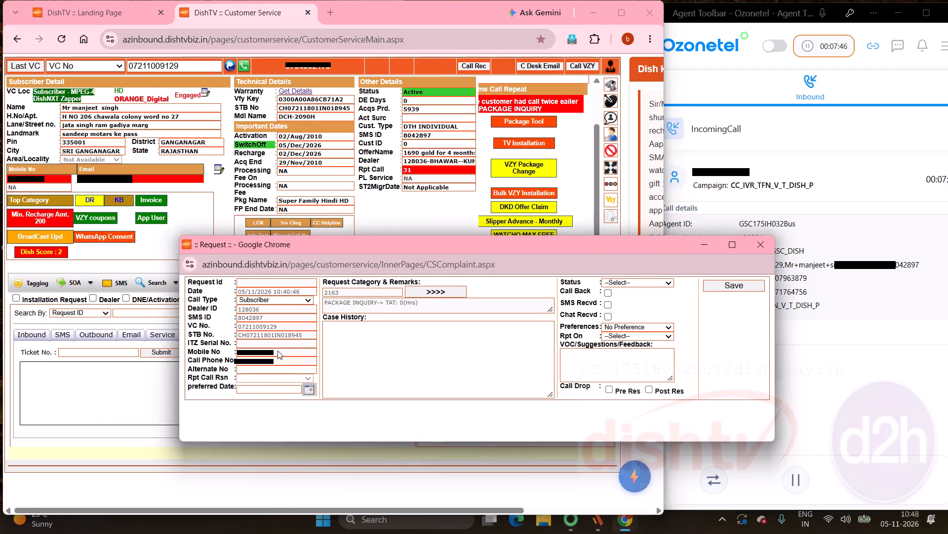
left_click_drag(277, 351, 212, 353)
left_click_drag(262, 354, 279, 373)
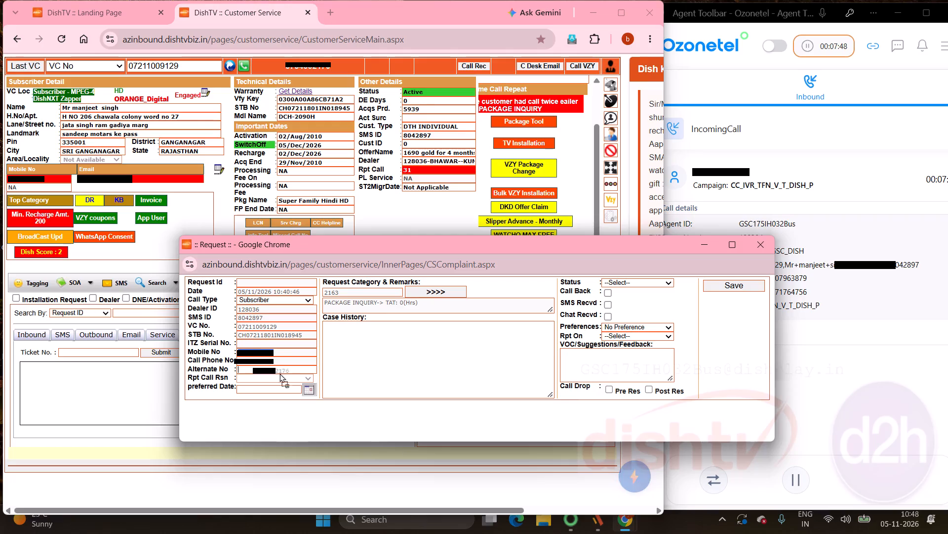
left_click_drag(279, 373, 272, 374)
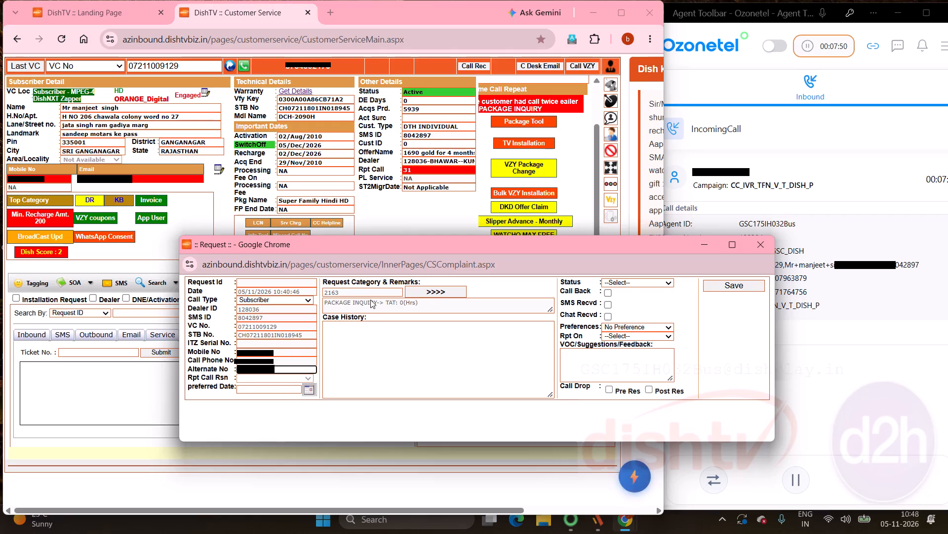
Copy PACKAGE INQUIRY from the request remarks into the case history.
left_click_drag(377, 302, 296, 303)
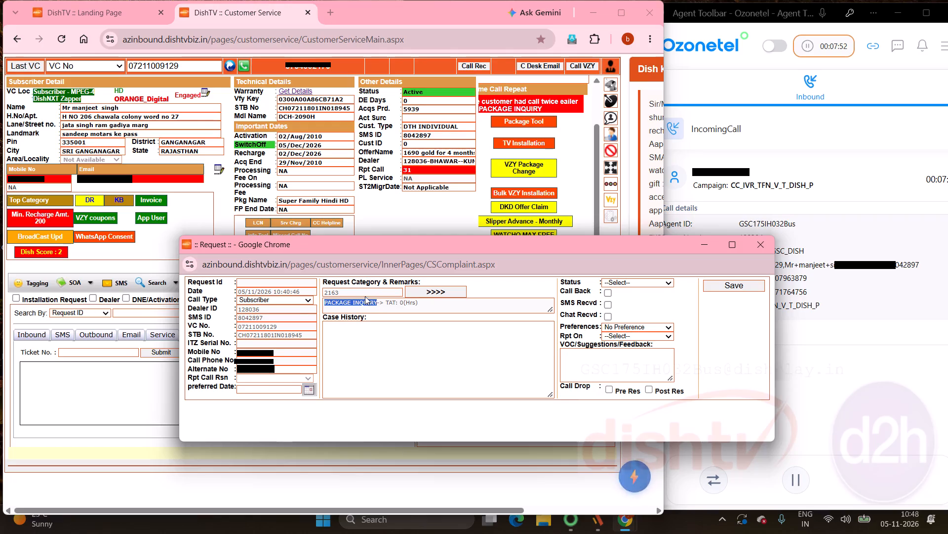
left_click_drag(357, 308, 374, 354)
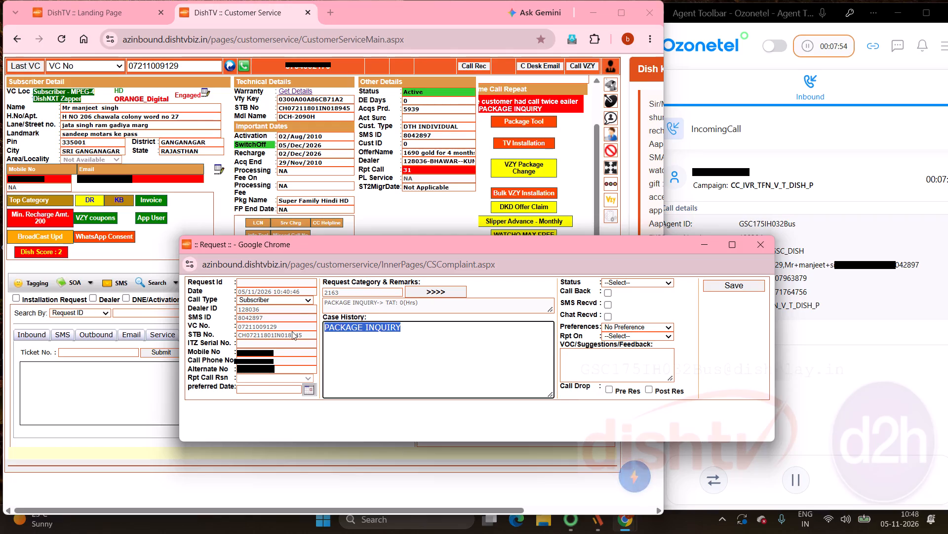
Set the request's call type to Repeat Caller and dismiss the repeat-call reason form without filling it in.
left_click(310, 300)
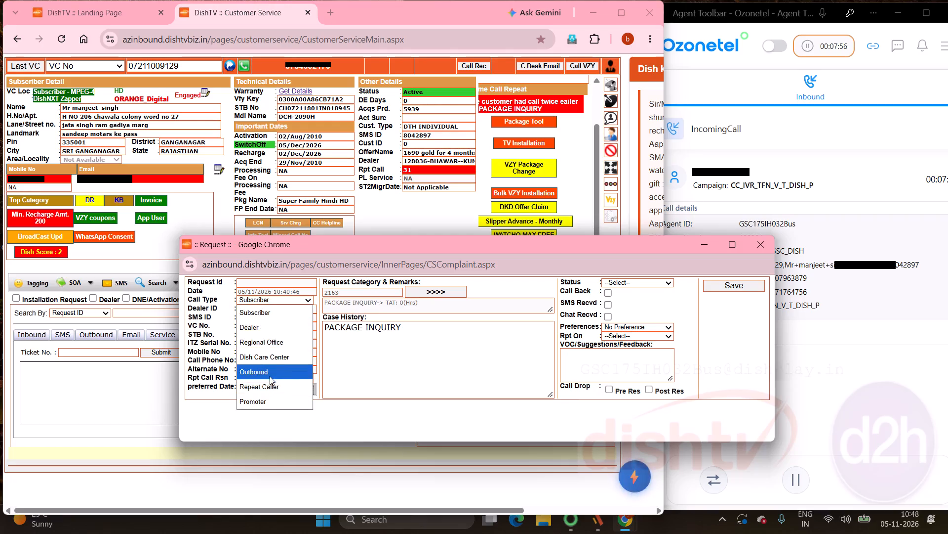
left_click(267, 379)
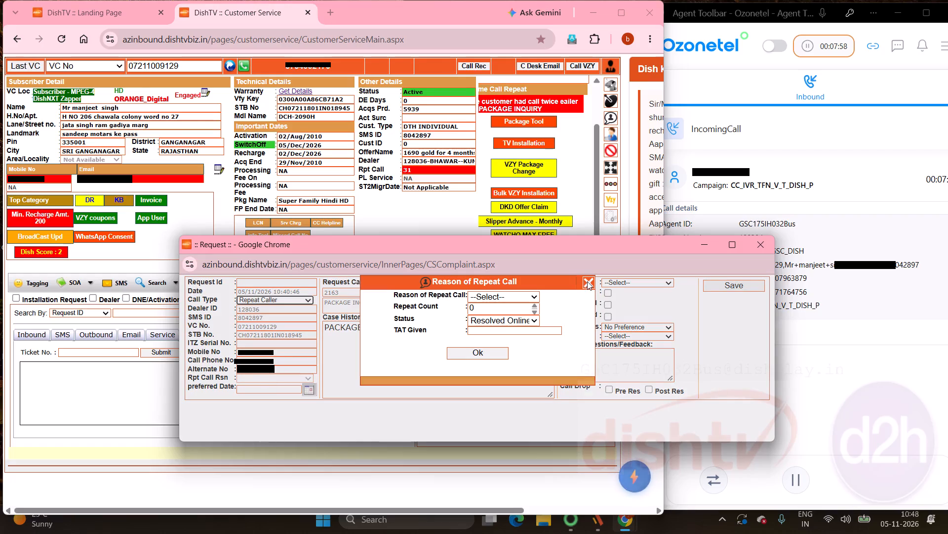
left_click(587, 281)
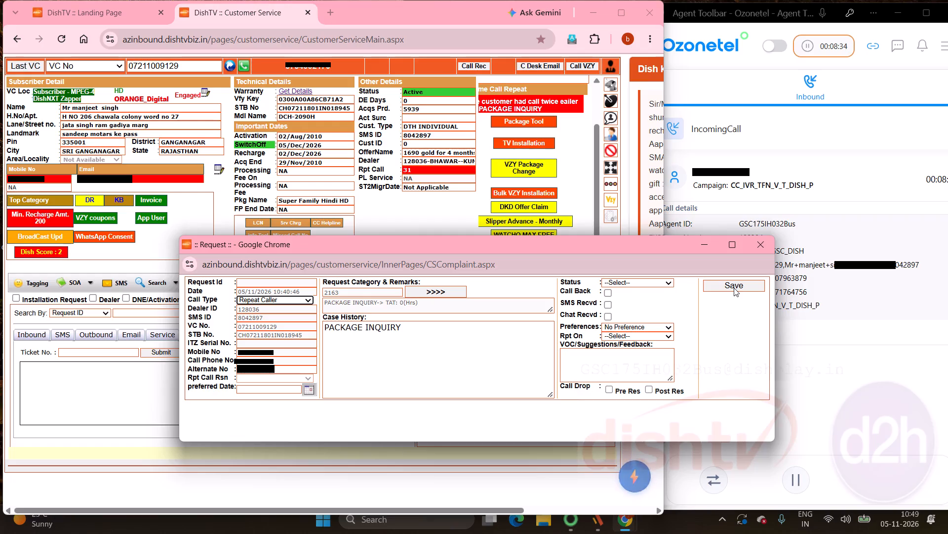
Set the request form aside, search the Super Family Hindi HD channels for "mt" in the Package Tool, and return to the request.
left_click(702, 242)
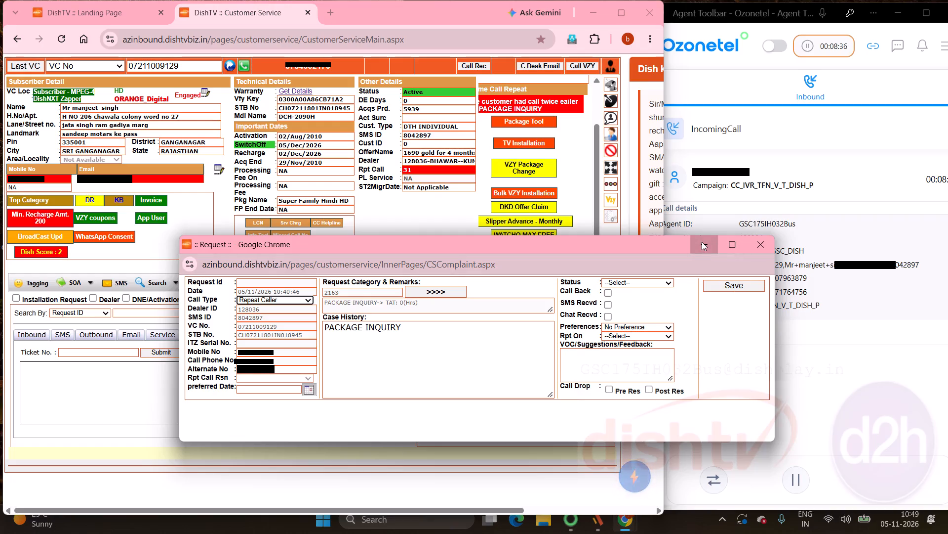
left_click(537, 121)
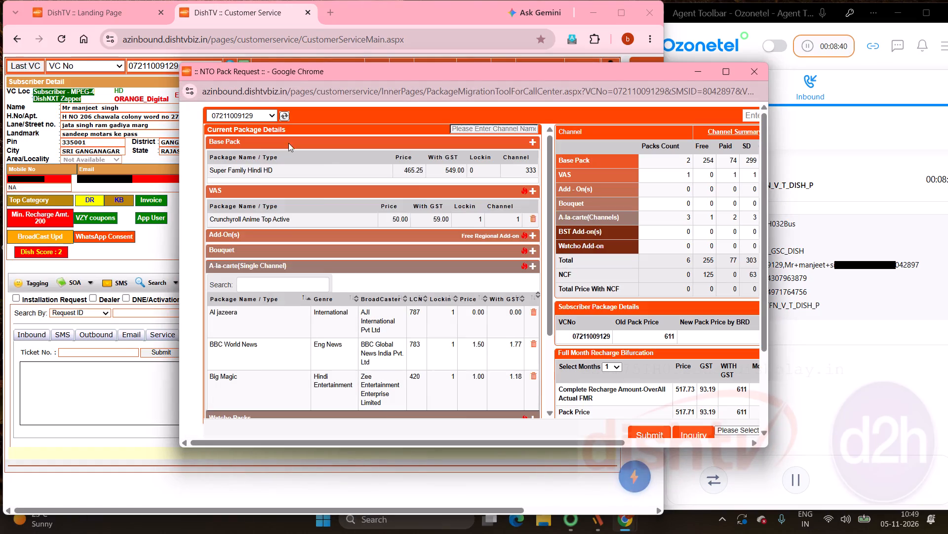
left_click(247, 172)
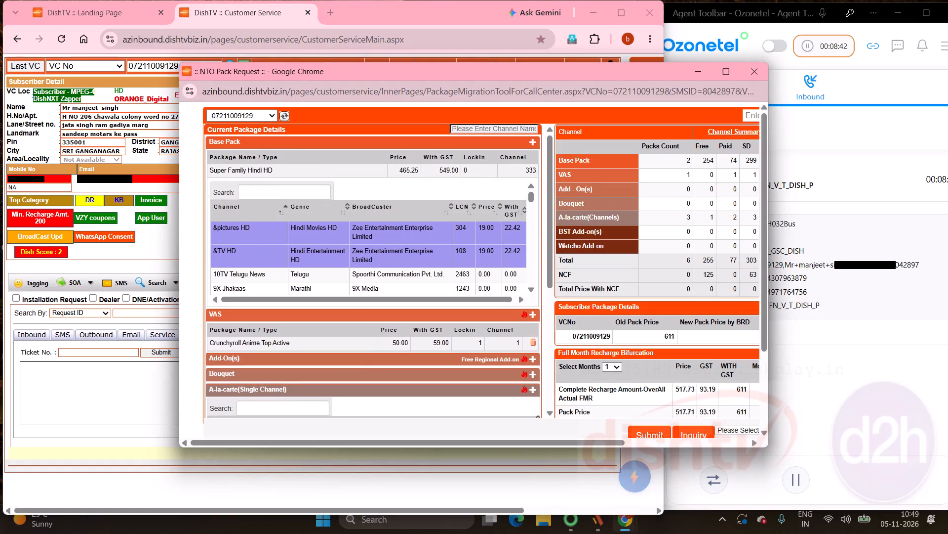
left_click(252, 194)
type("mtc")
key("BackSpace")
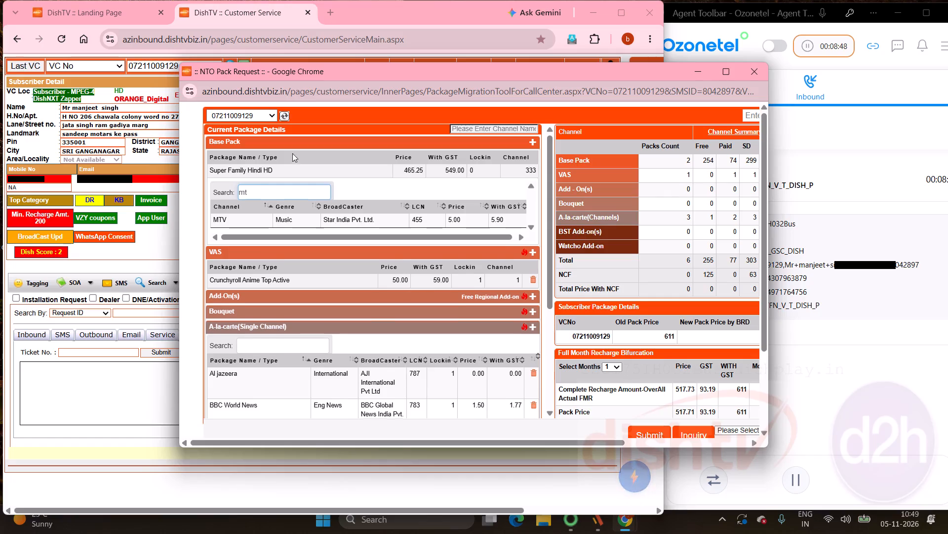
left_click(756, 74)
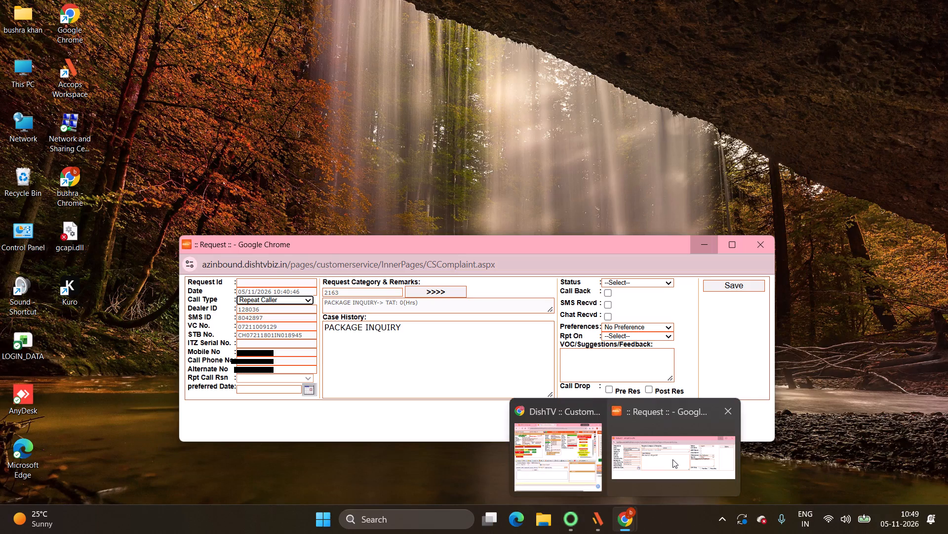
left_click(672, 459)
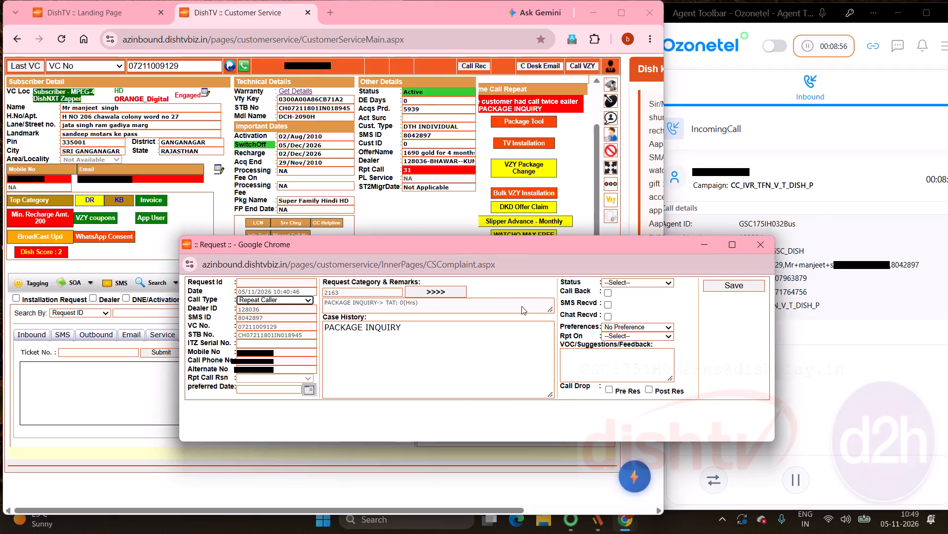
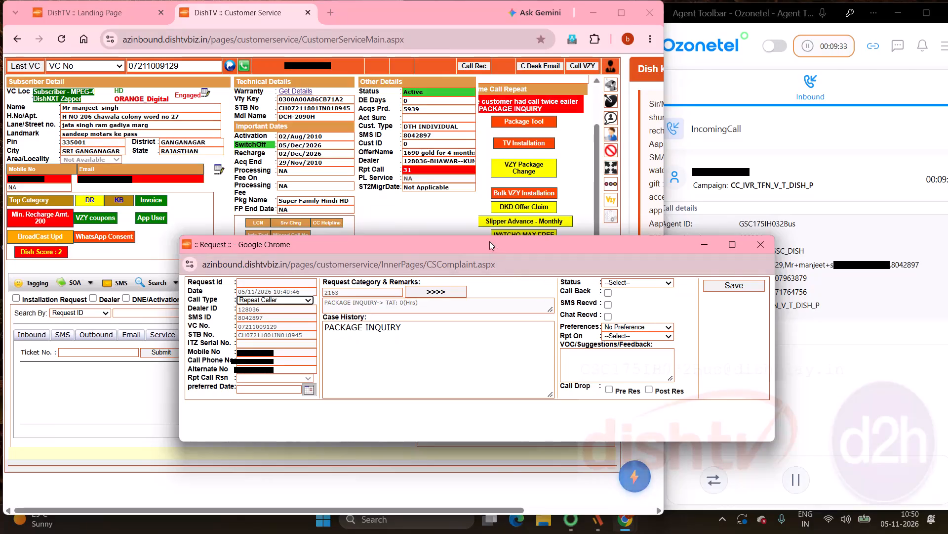
Save the PACKAGE INQUIRY request, tick all four Complaint Checklist items and submit the checklist.
left_click_drag(489, 241, 451, 243)
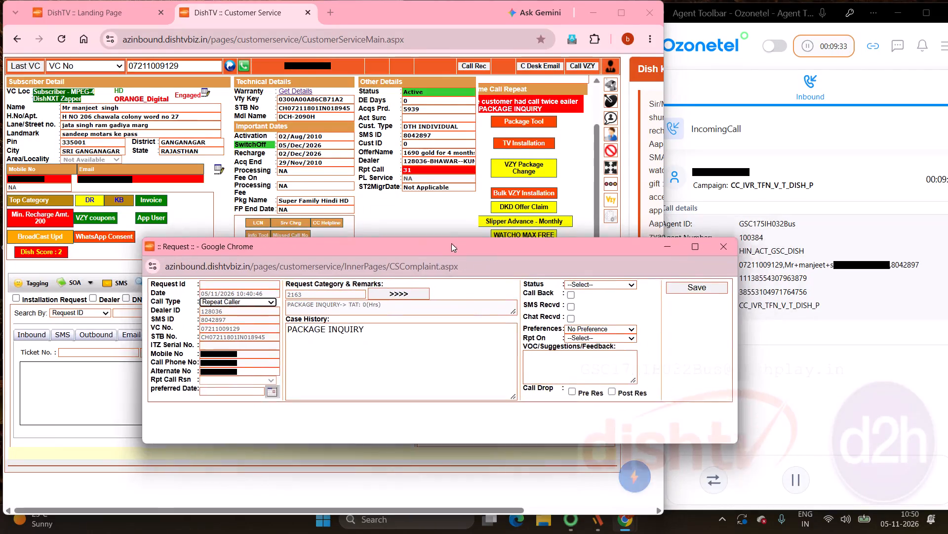
left_click_drag(451, 243, 364, 215)
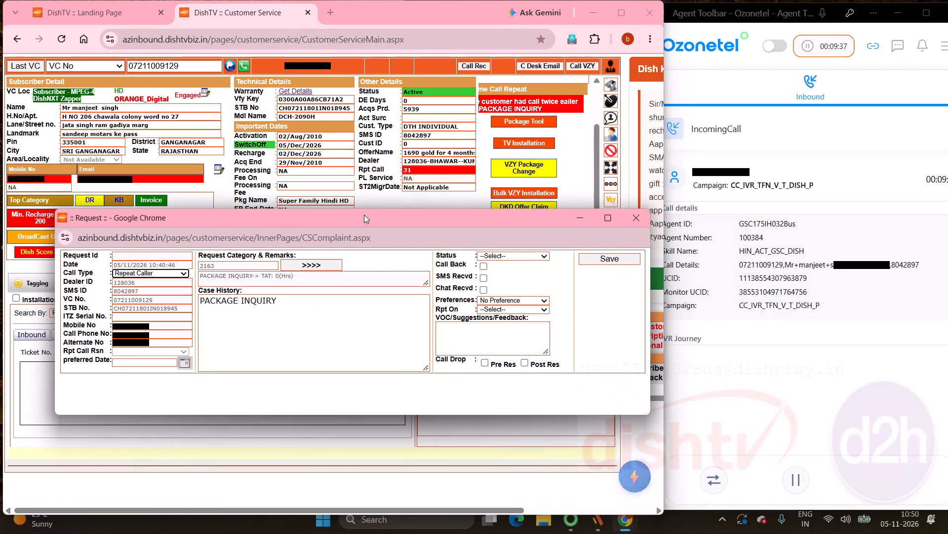
left_click(608, 262)
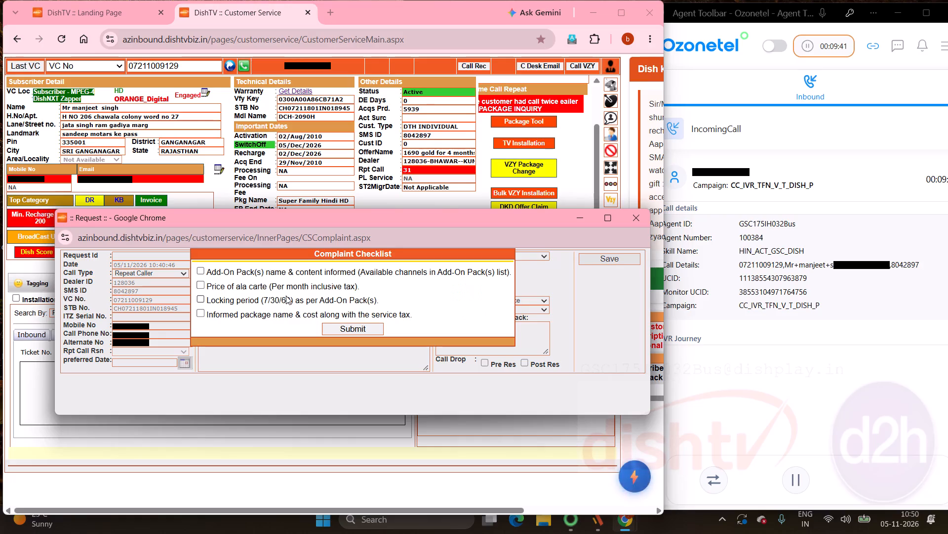
left_click(201, 271)
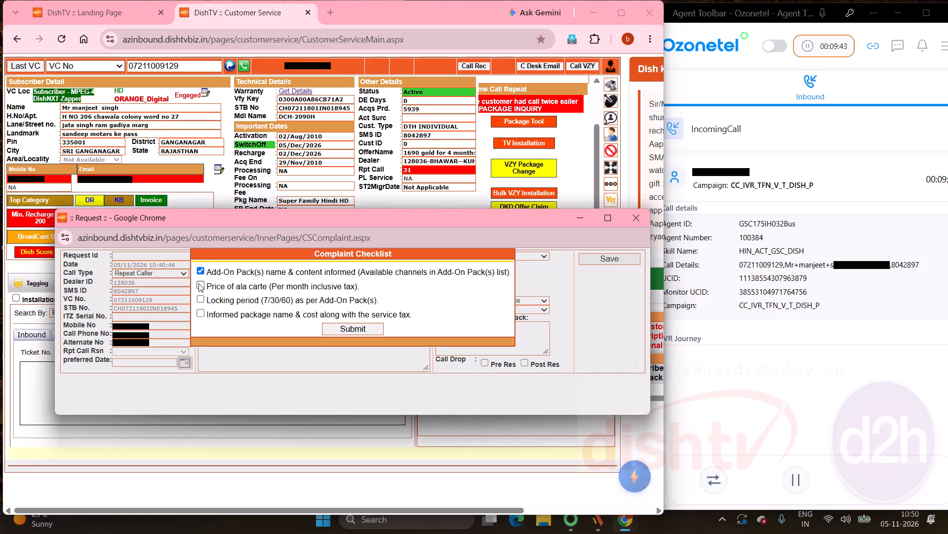
left_click(198, 283)
left_click(199, 296)
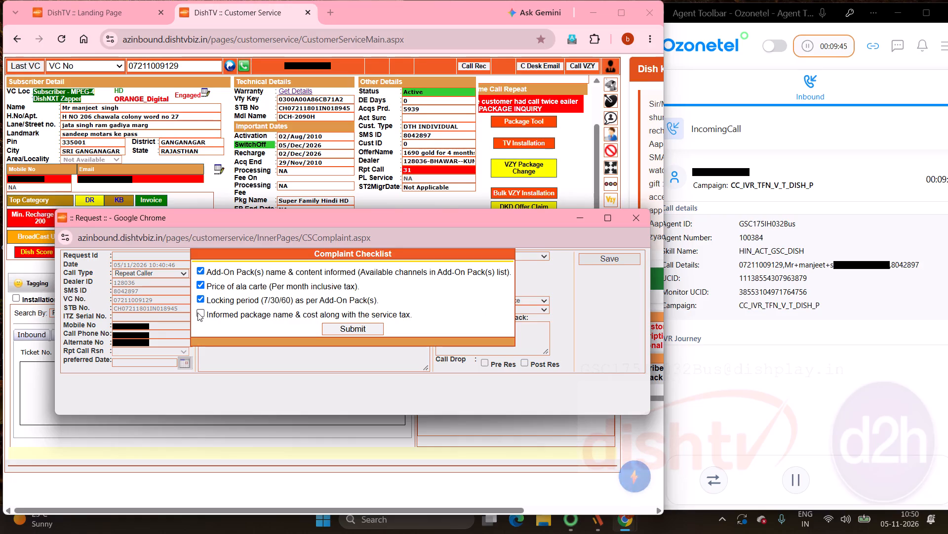
left_click(197, 312)
left_click(366, 331)
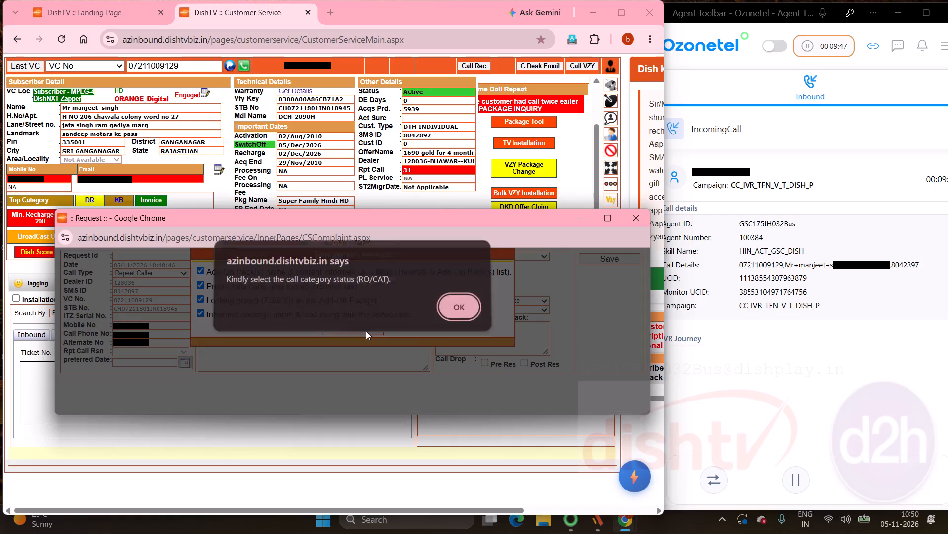
left_click(455, 312)
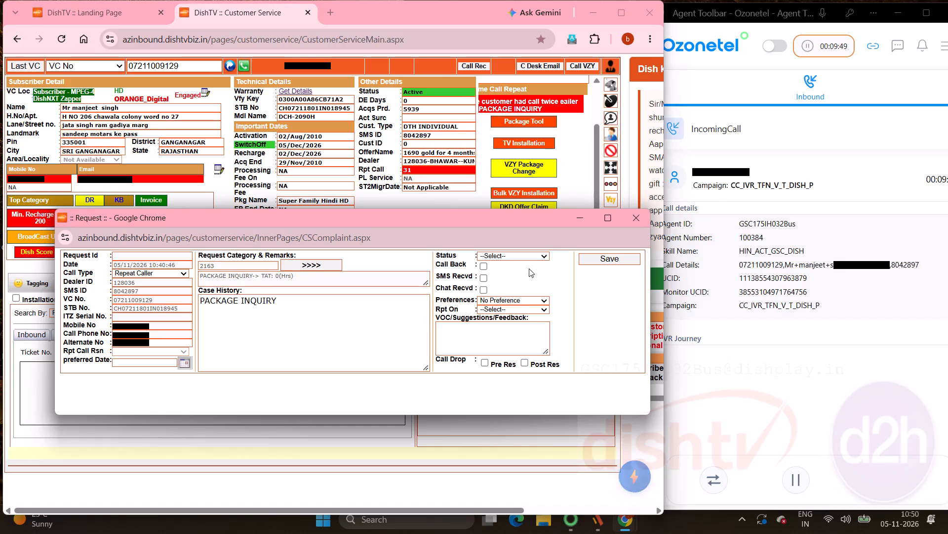
Set the request's status to Resolved Online, save it again and submit the completed checklist to register the request.
left_click(545, 259)
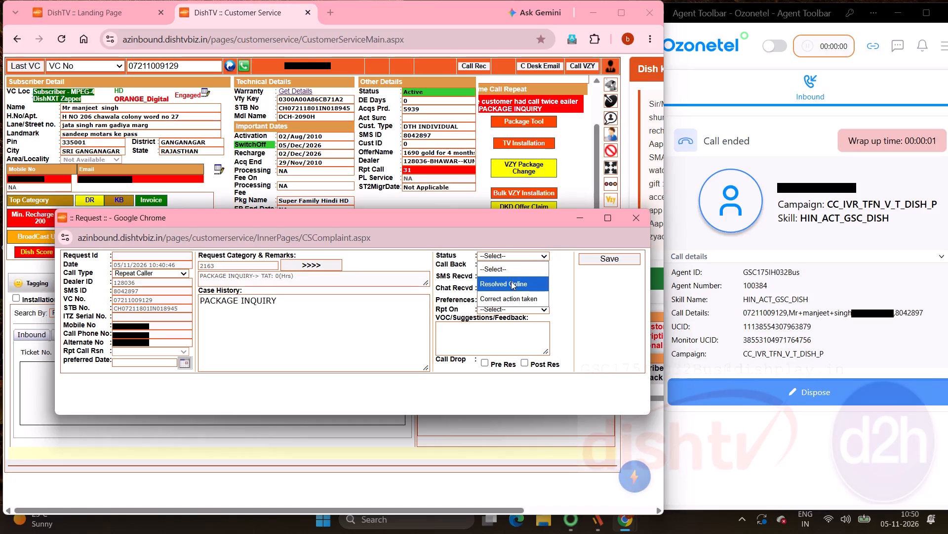
left_click(511, 281)
left_click(609, 259)
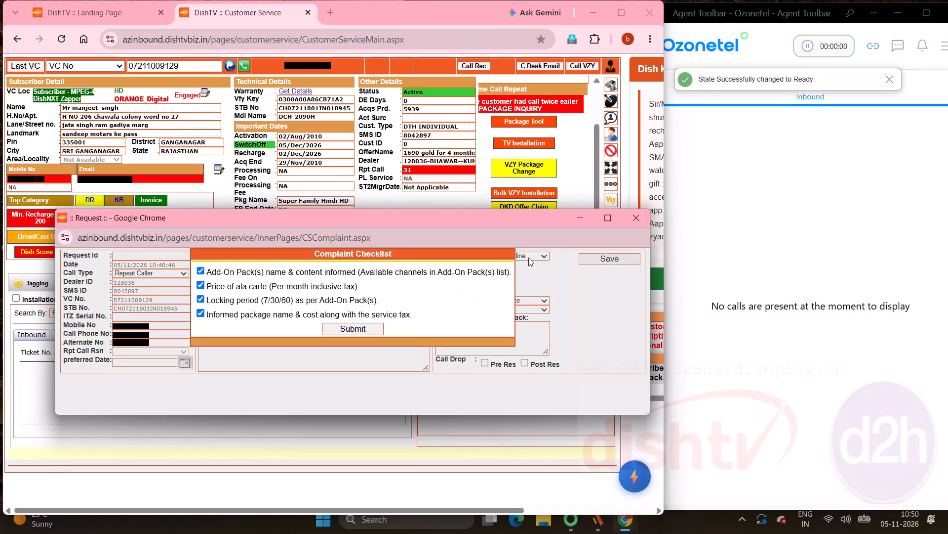
left_click(345, 334)
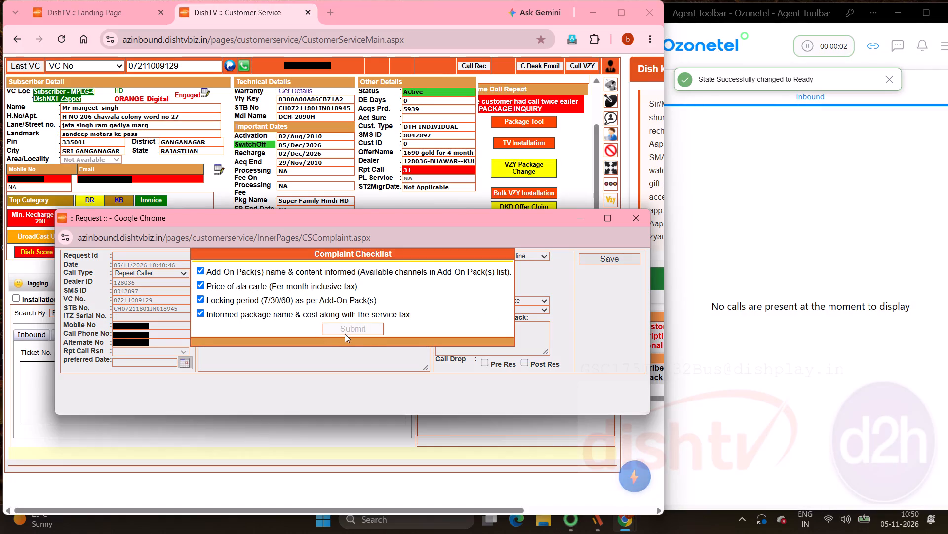